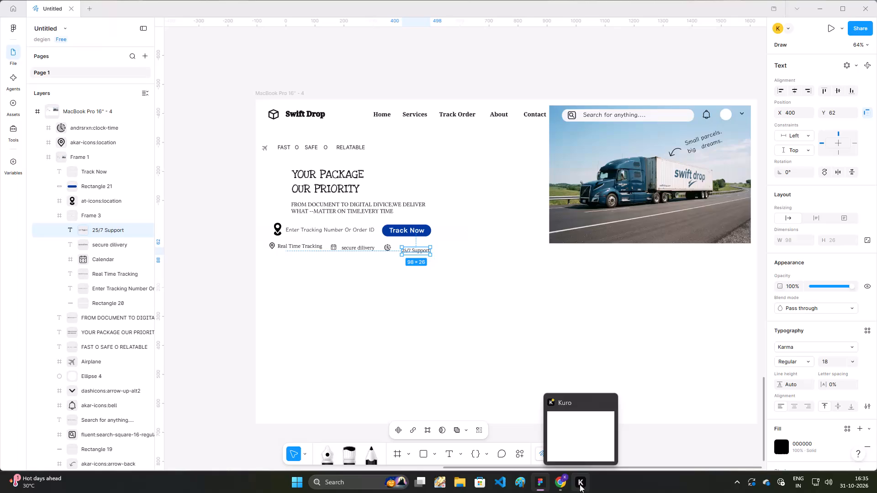
# Nudge the "25/7 Support" text to X 382, Y 52, beside the clock icon and level with the secure dilivery label.
pyautogui.click(416, 295)
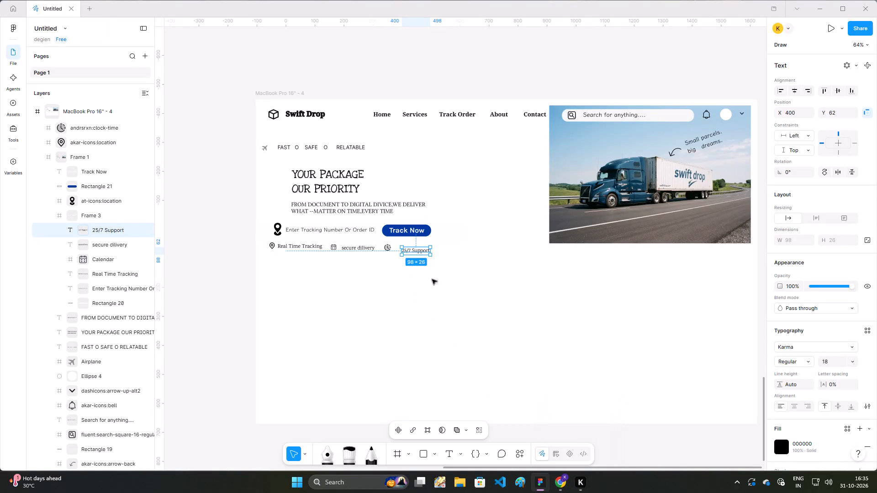
pyautogui.press('Up')
pyautogui.press('Up')
pyautogui.press('Up')
pyautogui.press('Up')
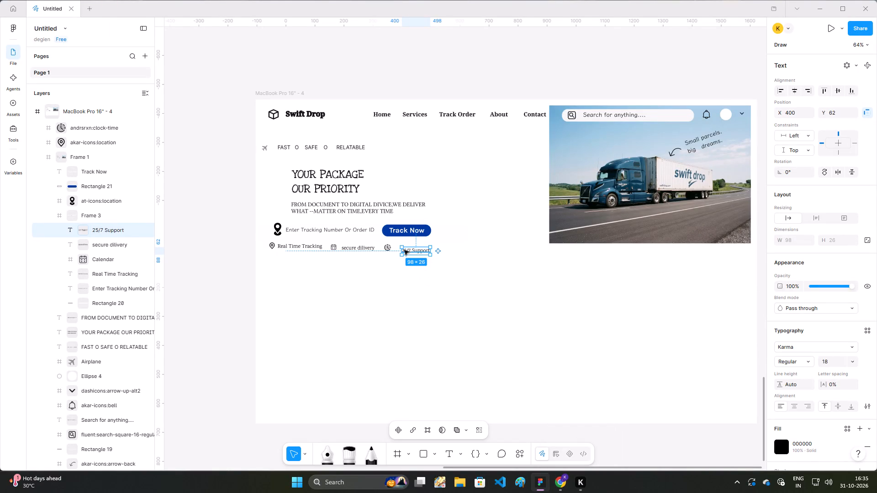
pyautogui.click(410, 255)
pyautogui.press('Up')
pyautogui.press('Up')
pyautogui.press('Up')
pyautogui.press('Up')
pyautogui.press('Up')
pyautogui.press('Up')
pyautogui.press('Up')
pyautogui.press('Up')
pyautogui.press('Up')
pyautogui.press('Up')
pyautogui.press('Up')
pyautogui.press('Up')
pyautogui.press('Up')
pyautogui.press('Left')
pyautogui.press('Left')
pyautogui.press('Down')
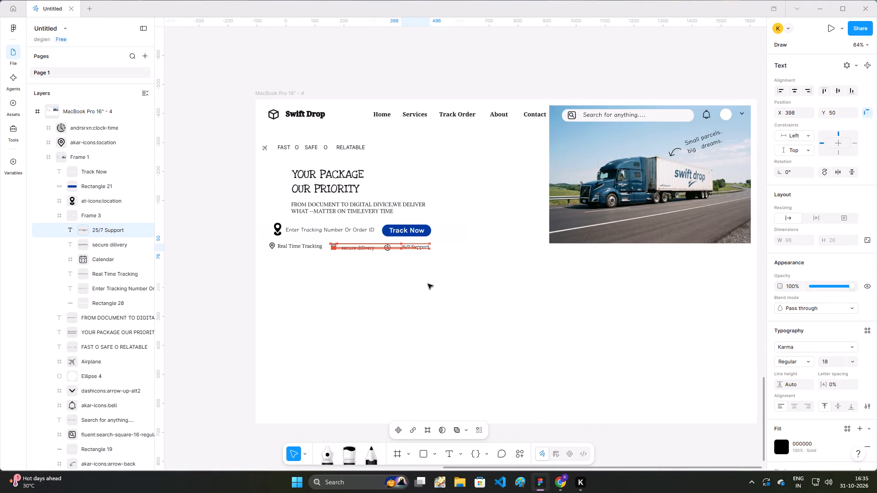
pyautogui.press('Left')
pyautogui.press('Left')
pyautogui.press('Left')
pyautogui.press('Left')
pyautogui.press('Left')
pyautogui.press('Left')
pyautogui.press('Left')
pyautogui.press('Left')
pyautogui.press('Left')
pyautogui.press('Left')
pyautogui.press('Left')
pyautogui.press('Left')
pyautogui.press('Left')
pyautogui.press('Left')
pyautogui.press('Left')
pyautogui.press('Left')
pyautogui.press('Up')
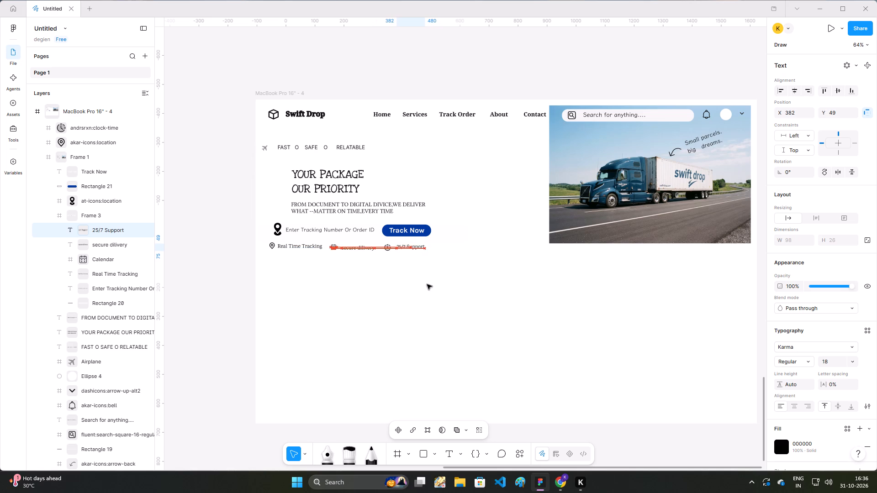
pyautogui.press('Down')
pyautogui.press('Down')
pyautogui.press('Down')
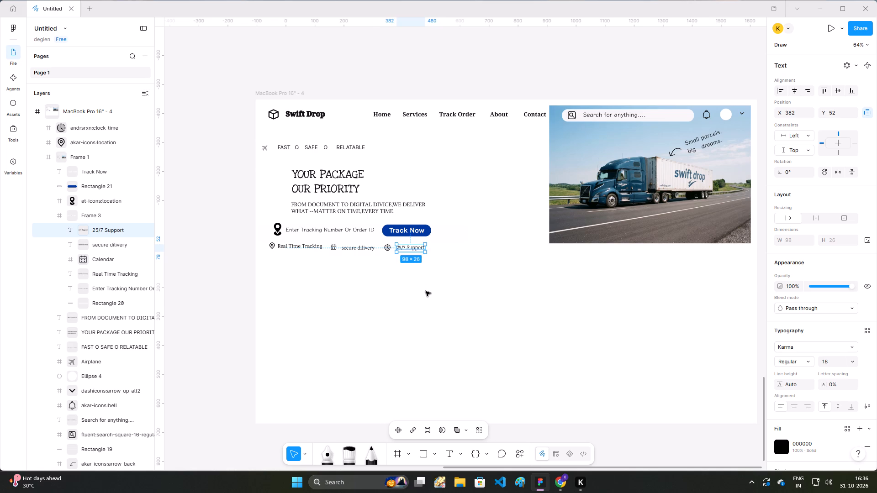
pyautogui.click(426, 291)
pyautogui.click(493, 305)
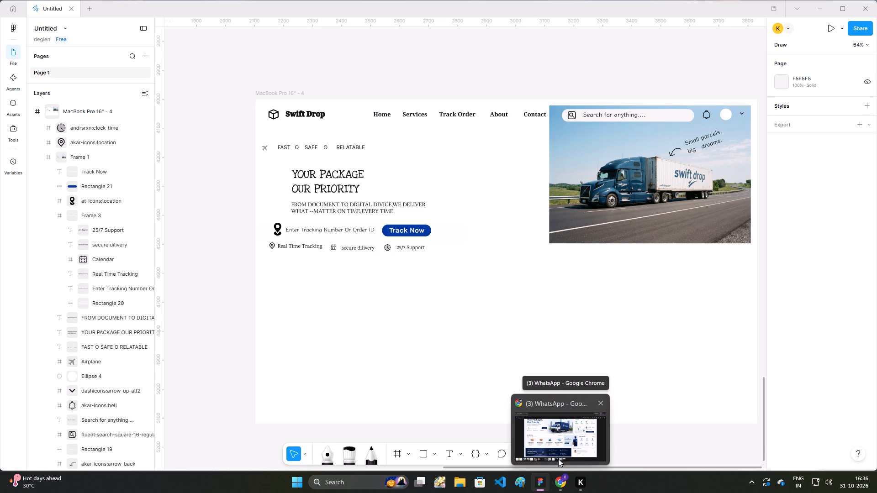
# Add a text layer reading "Our Service" below the Real Time Tracking row.
pyautogui.click(253, 303)
pyautogui.press('t')
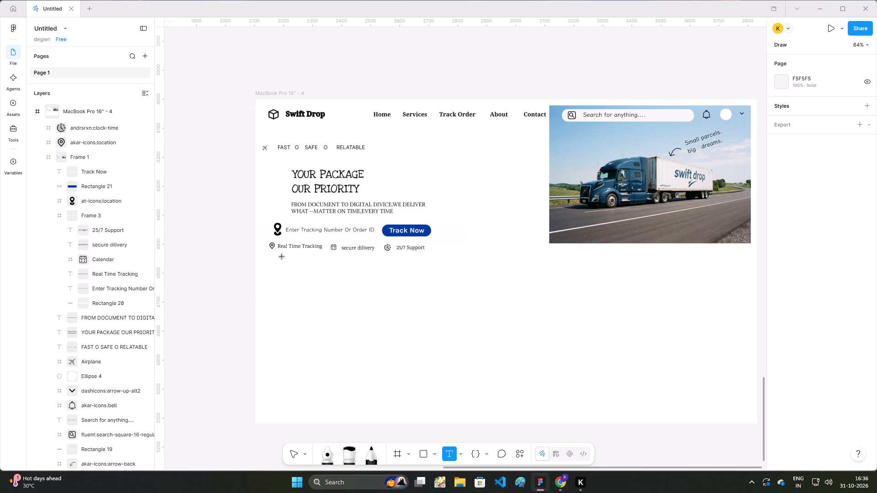
pyautogui.click(278, 271)
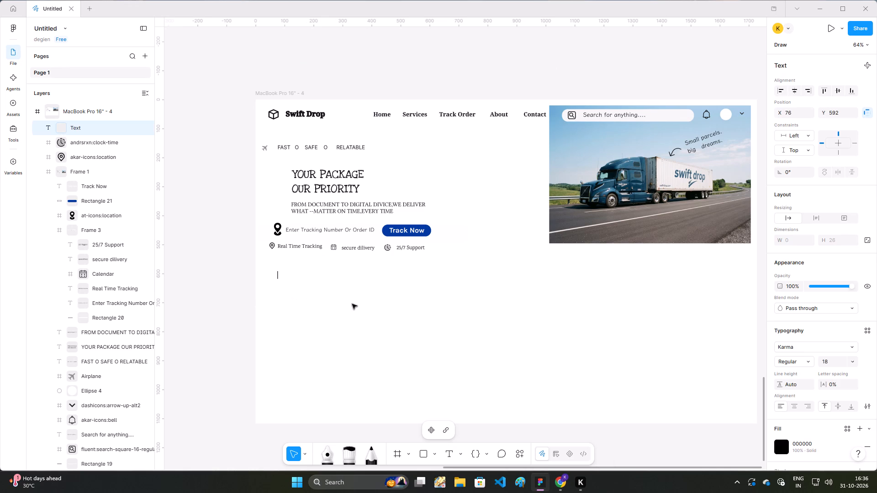
pyautogui.write('OU')
pyautogui.write('R')
pyautogui.press('space')
pyautogui.press('BackSpace')
pyautogui.press('BackSpace')
pyautogui.write('ur')
pyautogui.press('space')
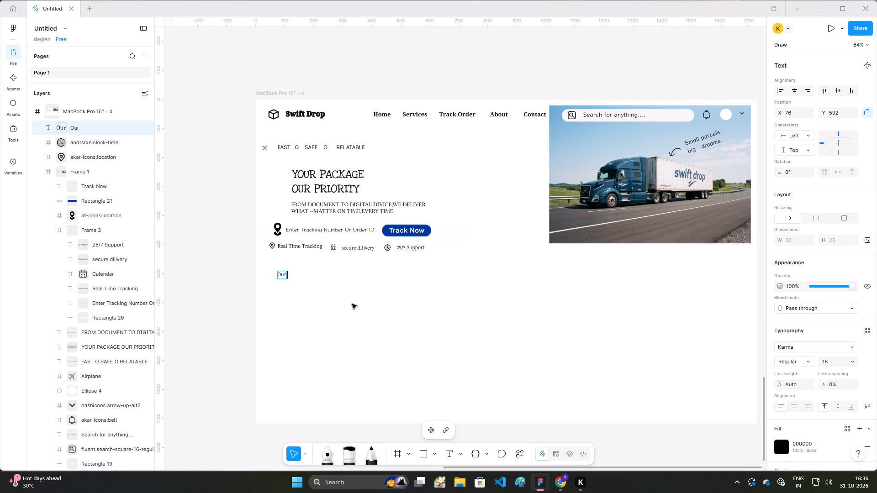
pyautogui.write('SE')
pyautogui.press('BackSpace')
pyautogui.write('ervice')
pyautogui.press('space')
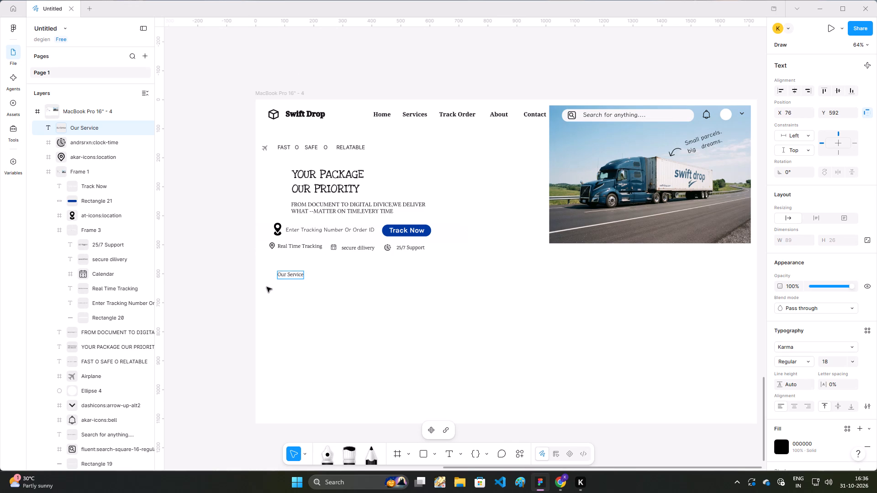
pyautogui.press('Return')
pyautogui.press('BackSpace')
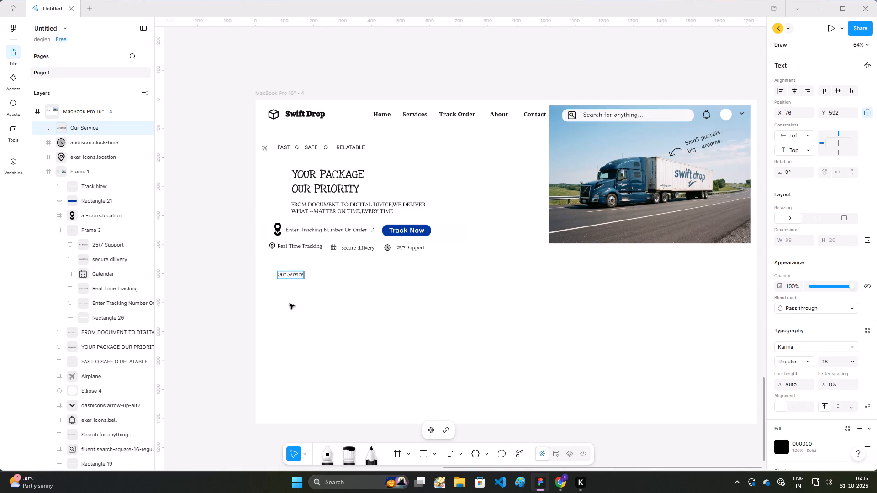
# Set the font size of the whole "Our Service" text to 25.
pyautogui.hotkey('ctrl', 'a')
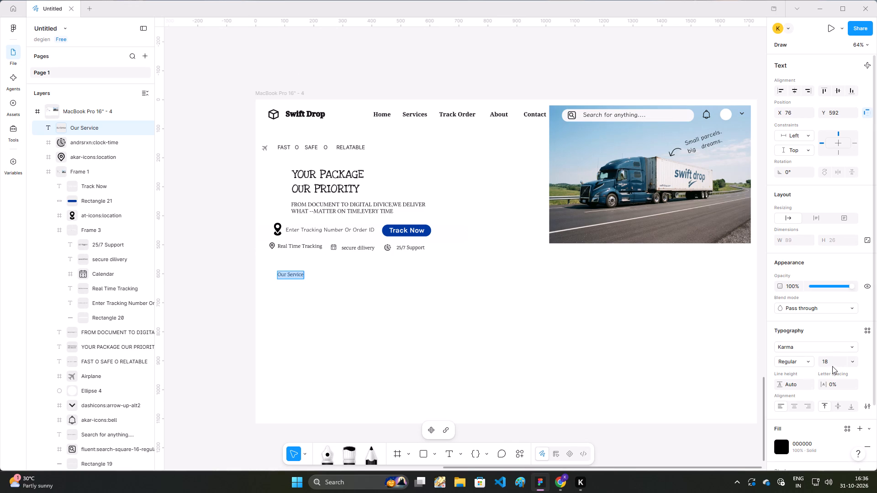
pyautogui.click(823, 355)
pyautogui.doubleClick(829, 364)
pyautogui.write('25')
pyautogui.press('Return')
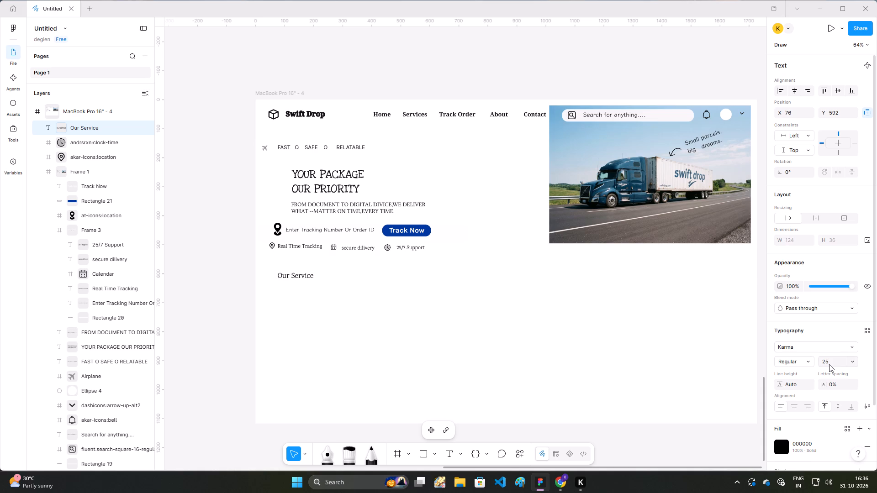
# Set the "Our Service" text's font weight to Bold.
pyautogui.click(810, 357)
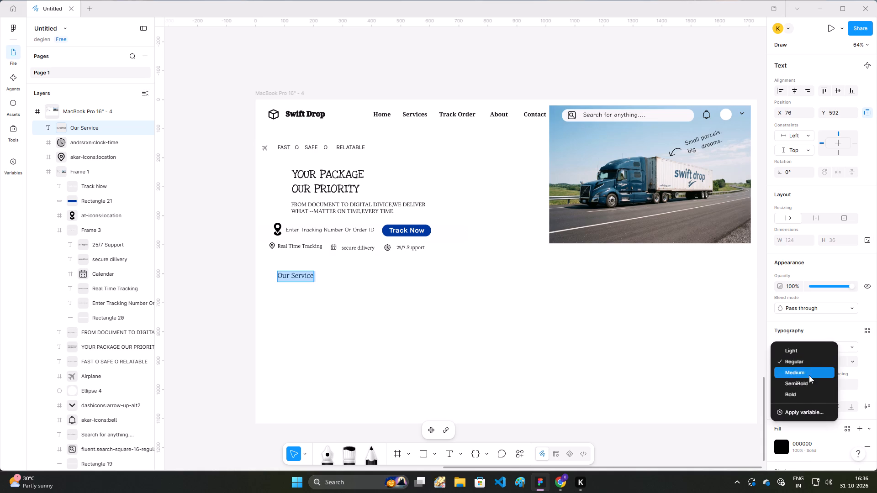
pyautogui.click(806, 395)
# Change the "Our Service" text's font to Idiqlat and finish editing it.
pyautogui.click(800, 347)
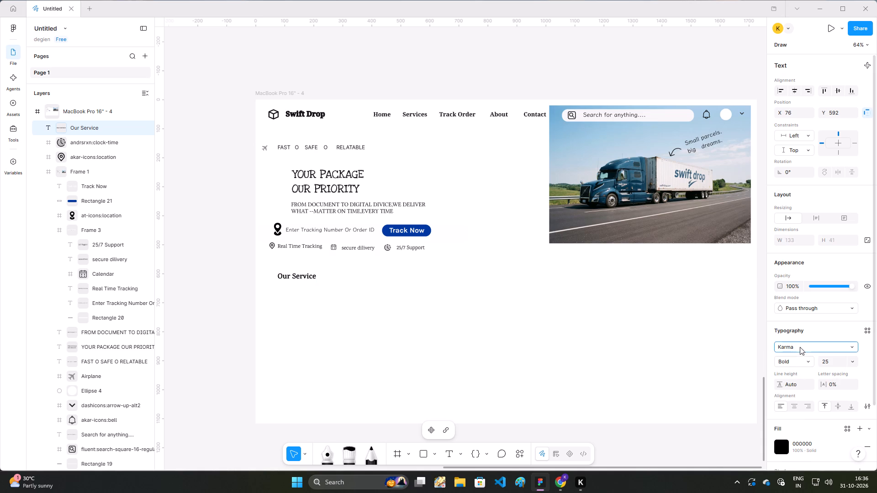
pyautogui.scroll(8, 694, 349)
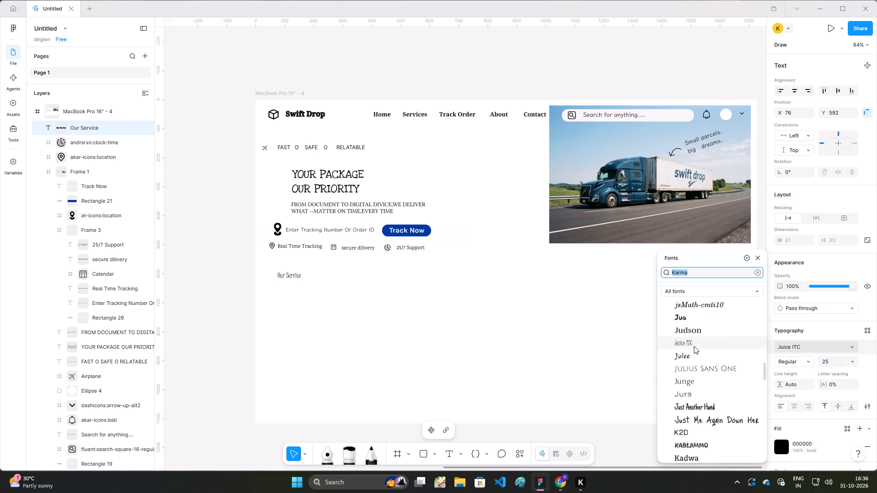
pyautogui.scroll(3, 694, 346)
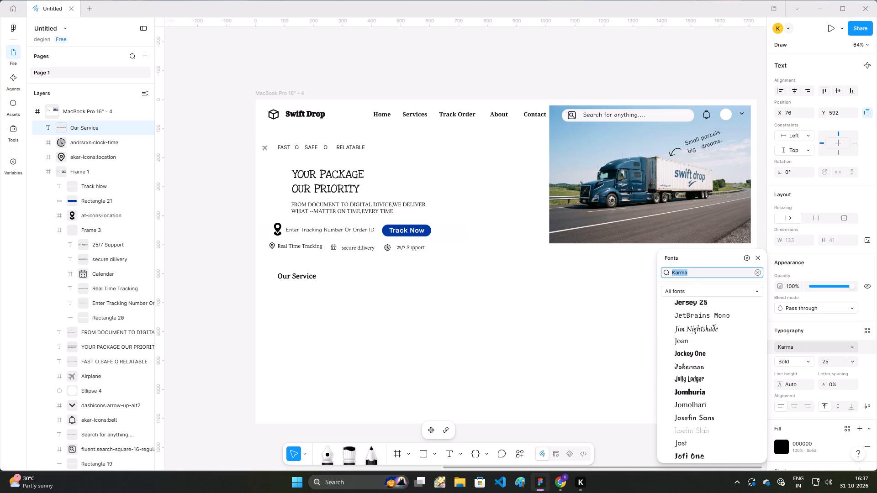
pyautogui.scroll(4, 682, 299)
pyautogui.scroll(-1, 682, 307)
pyautogui.scroll(1, 686, 328)
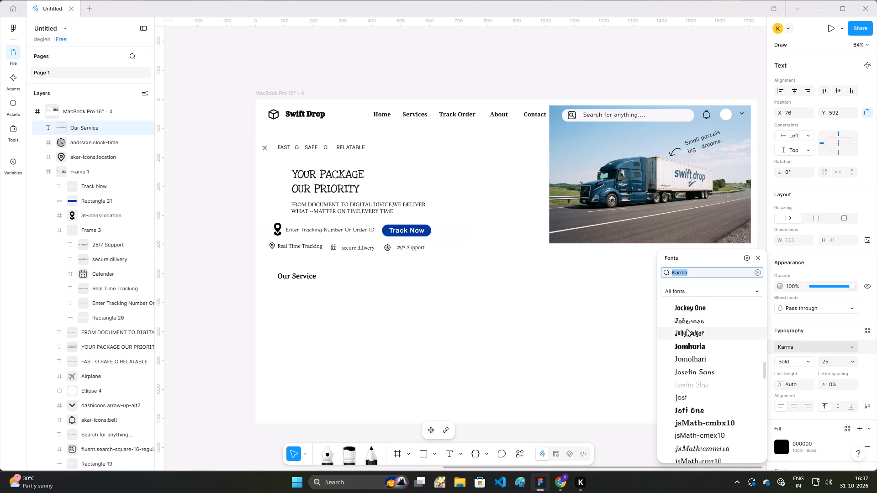
pyautogui.scroll(16, 687, 328)
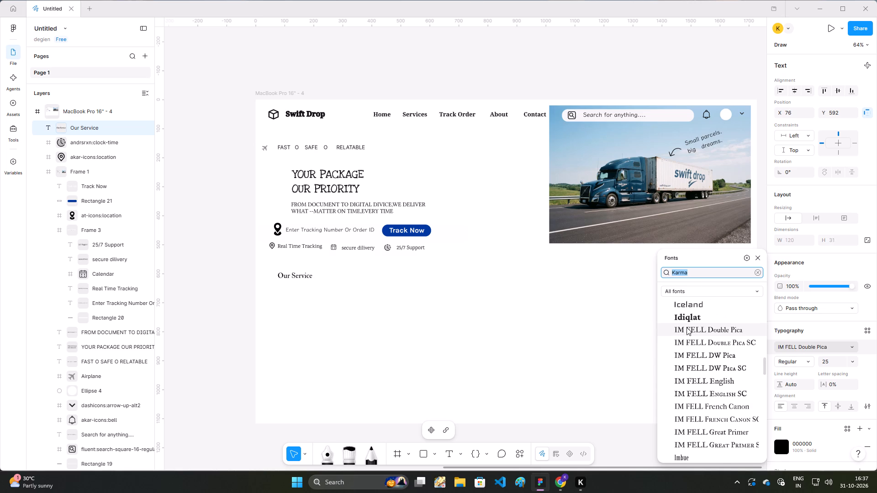
pyautogui.click(688, 314)
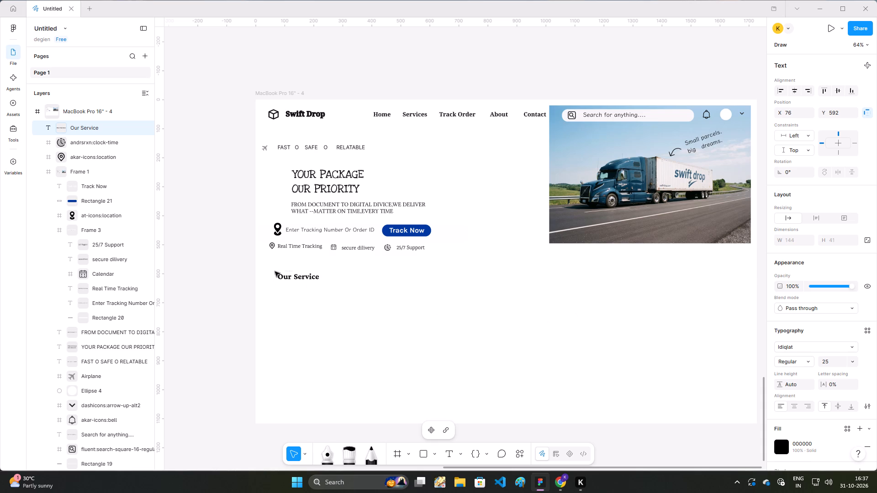
pyautogui.click(308, 300)
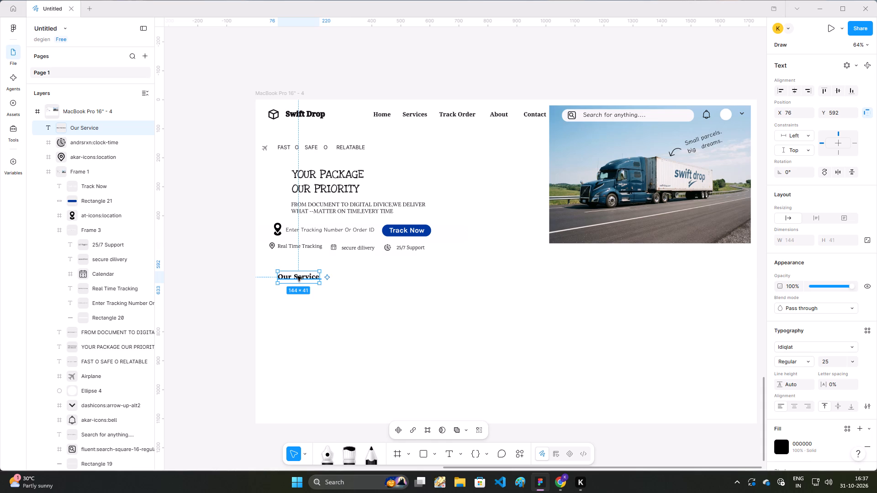
# Move the "Our Service" heading closer beneath the Real Time Tracking row, to about X 65, Y 567.
pyautogui.moveTo(297, 276); pyautogui.dragTo(294, 271)
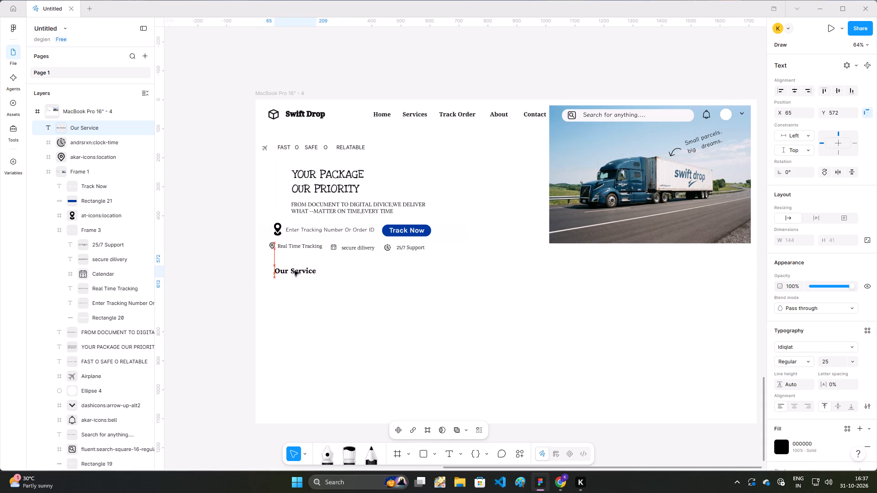
pyautogui.moveTo(294, 271); pyautogui.dragTo(294, 268)
pyautogui.moveTo(294, 268); pyautogui.dragTo(294, 269)
pyautogui.click(333, 287)
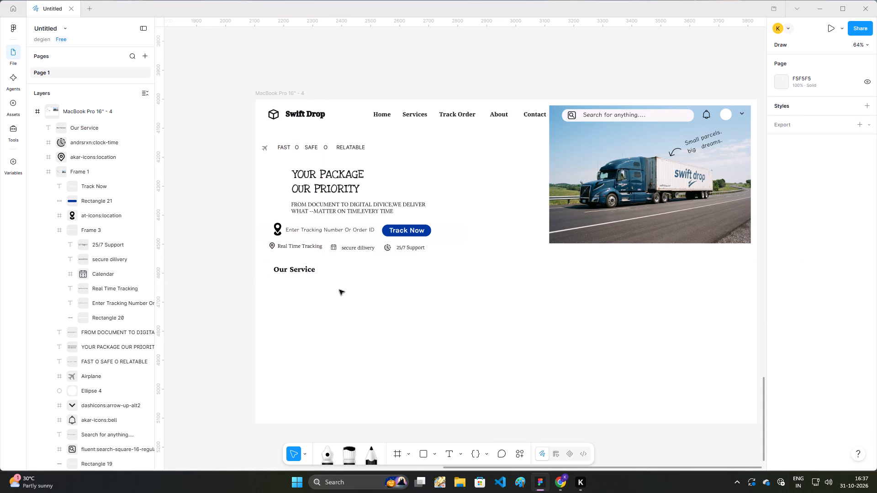
# Start a new text line just beneath the "Our Service" heading and set its font size to 18.
pyautogui.click(277, 285)
pyautogui.press('t')
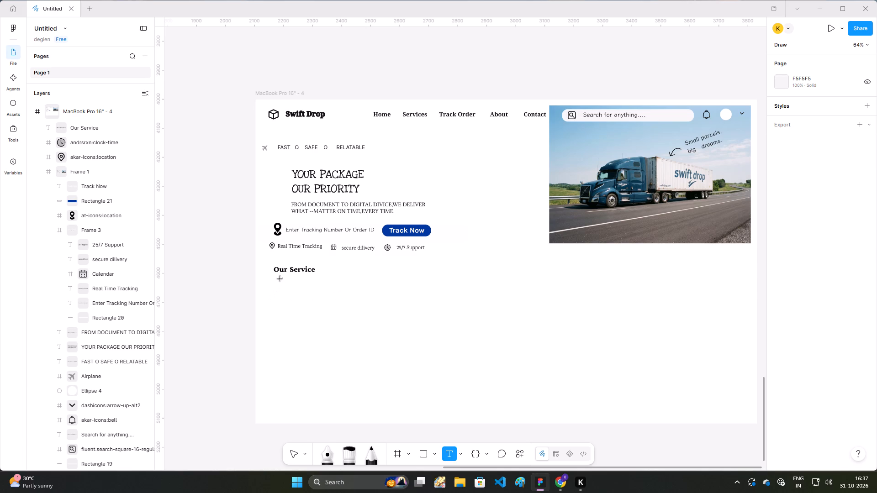
pyautogui.click(280, 278)
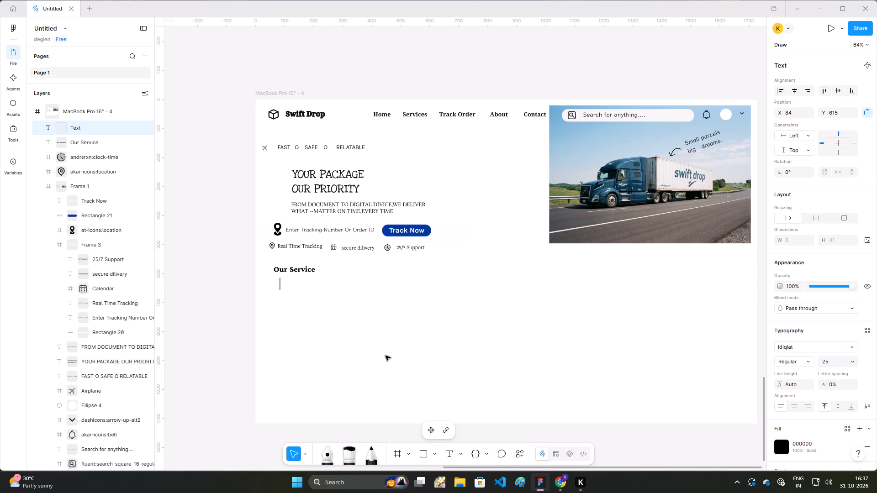
pyautogui.doubleClick(831, 366)
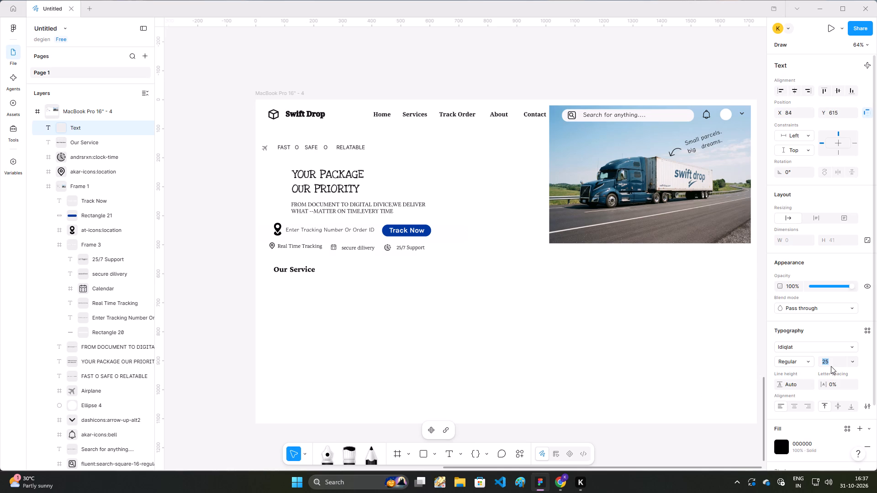
pyautogui.write('20')
pyautogui.press('Return')
pyautogui.write('22')
pyautogui.press('BackSpace')
pyautogui.press('BackSpace')
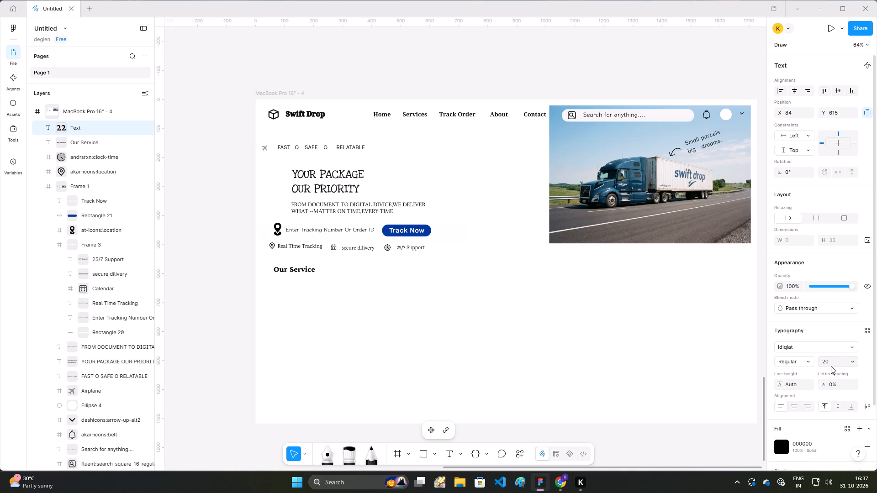
pyautogui.click(831, 366)
pyautogui.write('18')
pyautogui.press('Return')
pyautogui.press('Return')
pyautogui.press('BackSpace')
pyautogui.press('BackSpace')
# Enter "Flexible dilivery solution for every need ." as the tagline under "Our Service" and finish editing it.
pyautogui.press('f')
pyautogui.write('lexi')
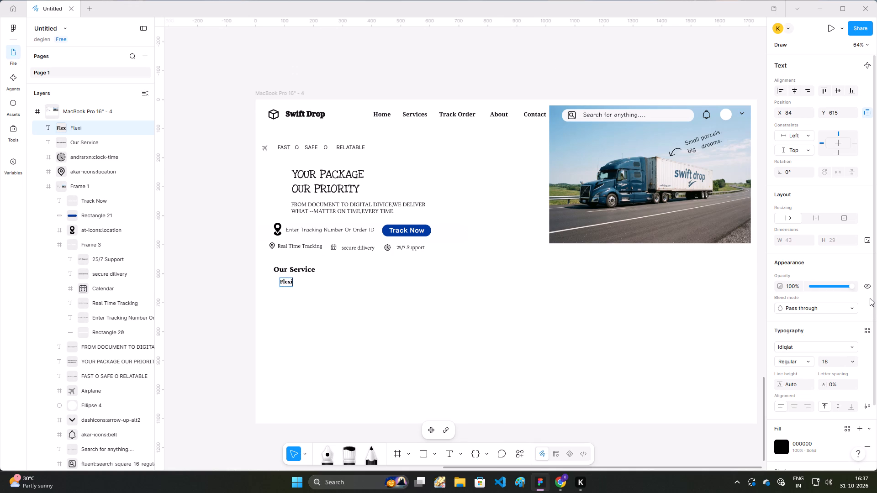
pyautogui.write('ble')
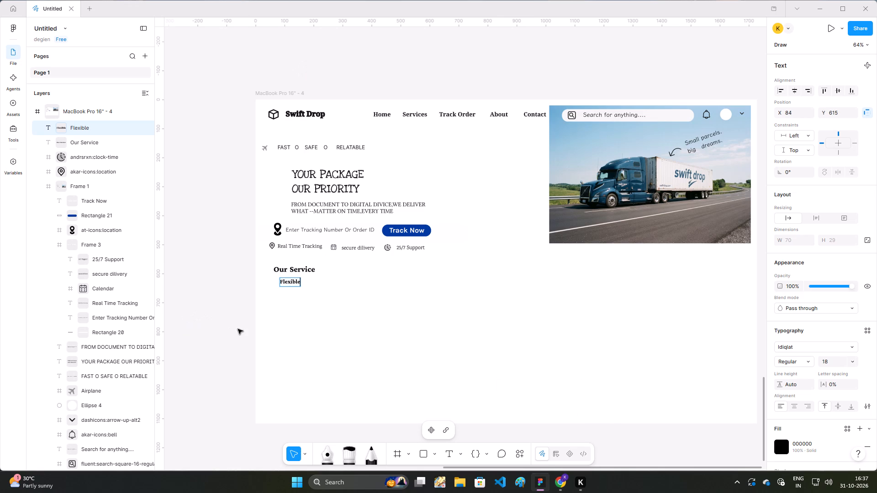
pyautogui.press('space')
pyautogui.press('d')
pyautogui.write('ili')
pyautogui.write('very')
pyautogui.press('space')
pyautogui.write('soluit')
pyautogui.press('BackSpace')
pyautogui.press('BackSpace')
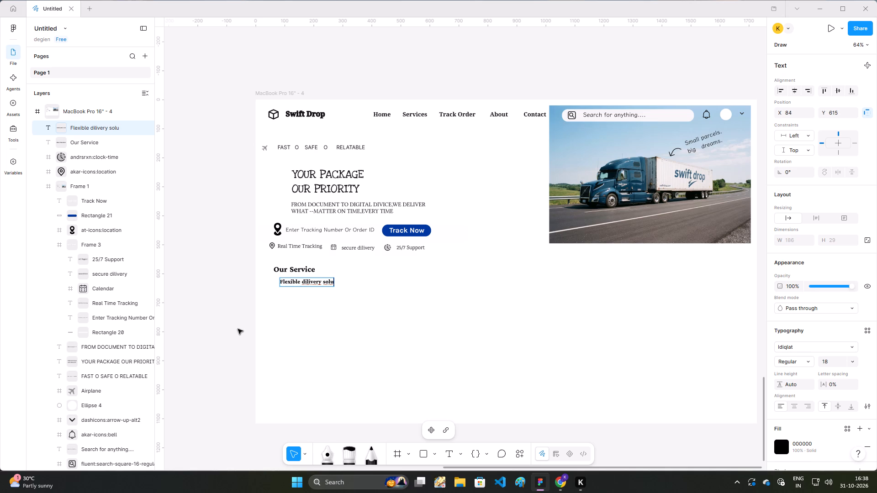
pyautogui.write('tion')
pyautogui.press('space')
pyautogui.write('fo')
pyautogui.press('BackSpace')
pyautogui.press('BackSpace')
pyautogui.press('f')
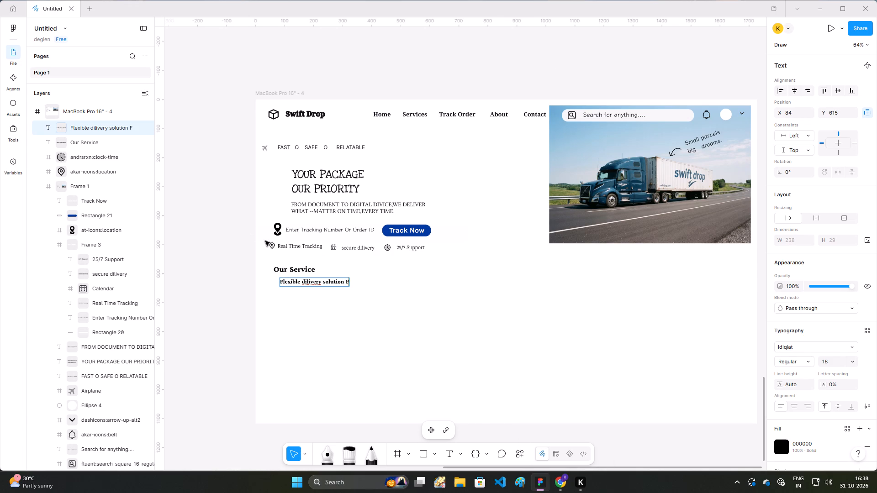
pyautogui.press('BackSpace')
pyautogui.write('fot')
pyautogui.press('BackSpace')
pyautogui.write('r')
pyautogui.press('space')
pyautogui.write('every')
pyautogui.press('space')
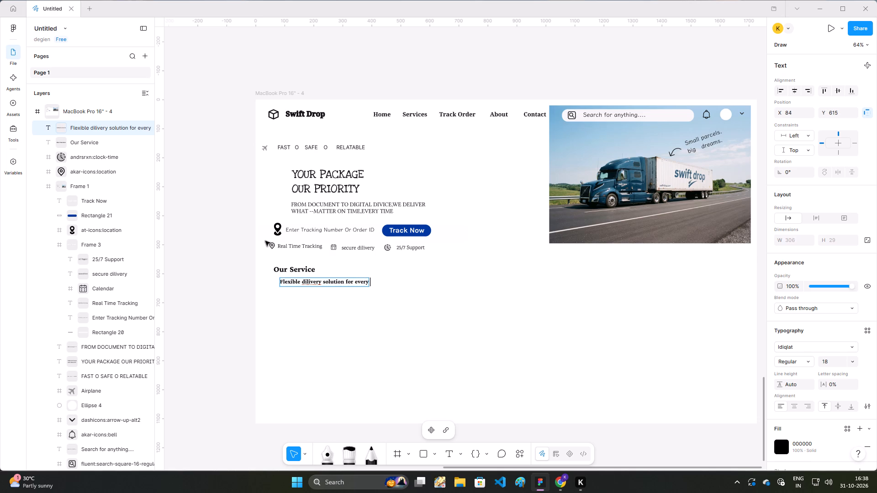
pyautogui.write('need')
pyautogui.press('space')
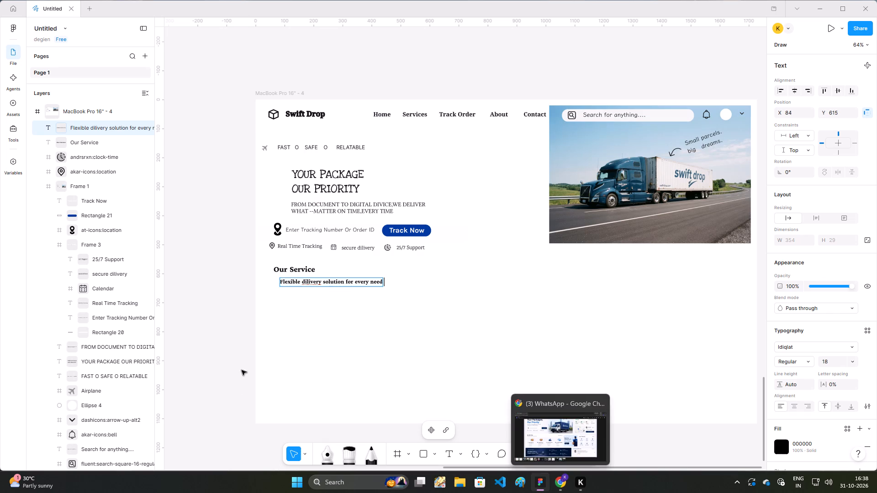
pyautogui.press('.')
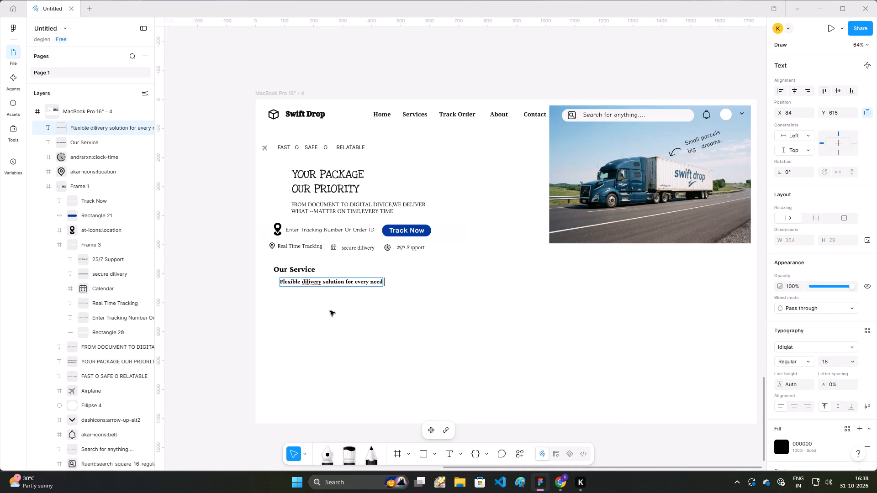
pyautogui.click(330, 311)
pyautogui.click(330, 311)
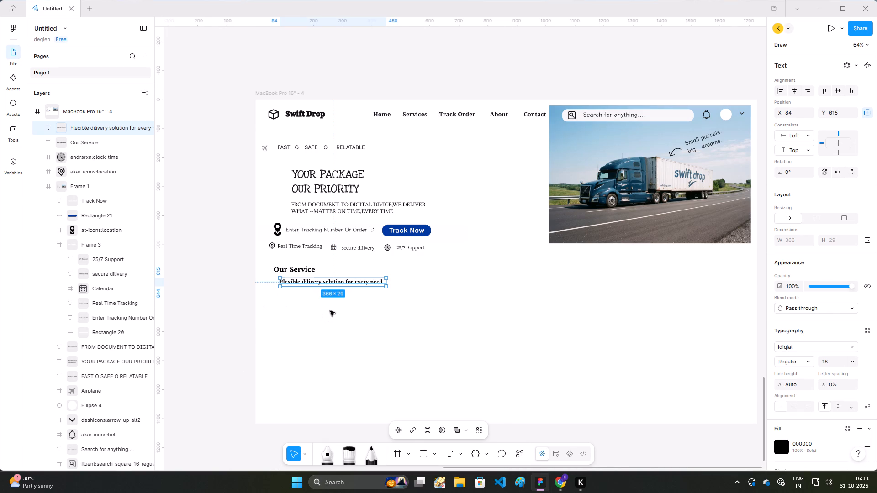
# Move the tagline closer beneath the "Our Service" heading, to about X 64, Y 608.
pyautogui.moveTo(312, 286); pyautogui.dragTo(308, 281)
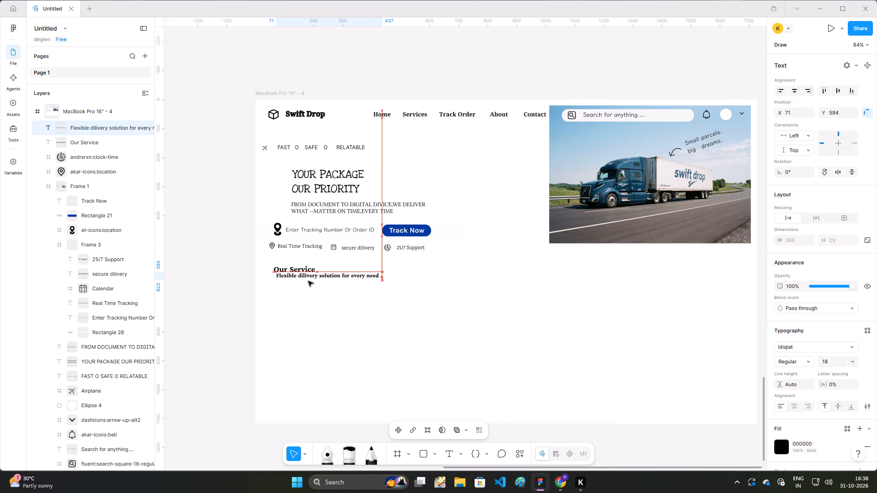
pyautogui.moveTo(308, 281); pyautogui.dragTo(311, 283)
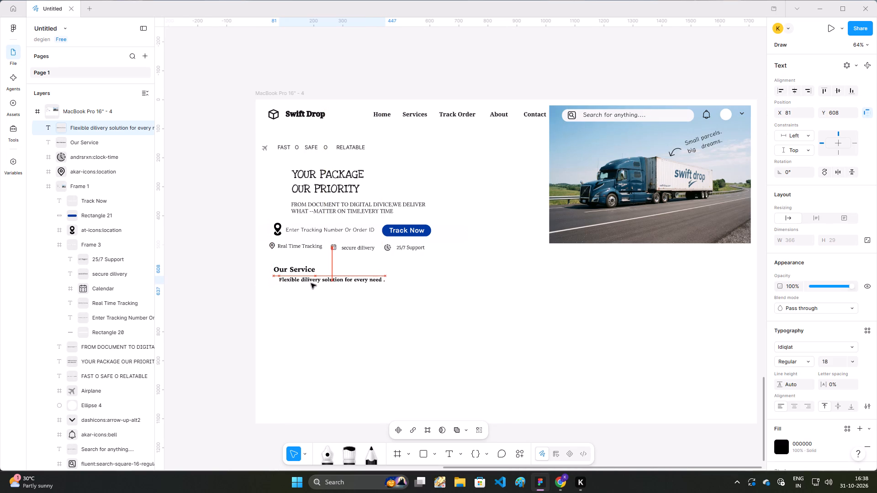
pyautogui.moveTo(311, 283); pyautogui.dragTo(306, 283)
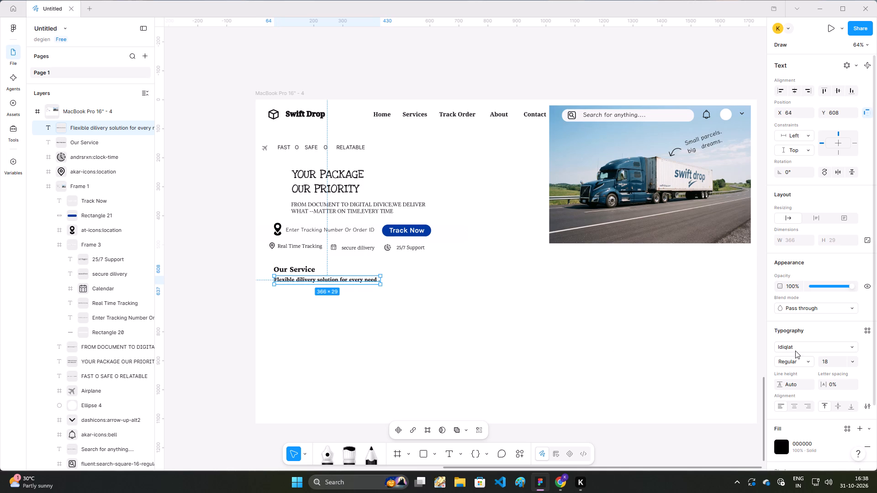
# Search the fonts for "kl", apply the matching font to the "Flexible dilivery solution" tagline, and deselect it.
pyautogui.tripleClick(793, 347)
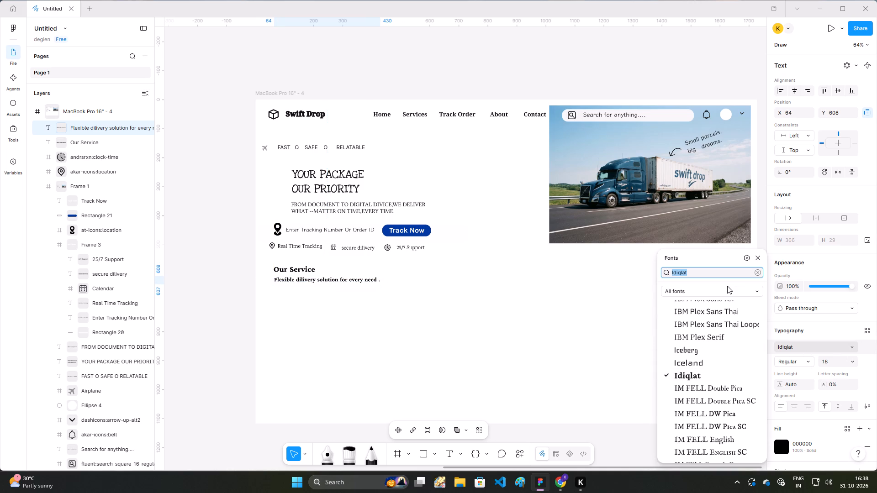
pyautogui.press('BackSpace')
pyautogui.write('kl')
pyautogui.click(724, 287)
pyautogui.click(423, 318)
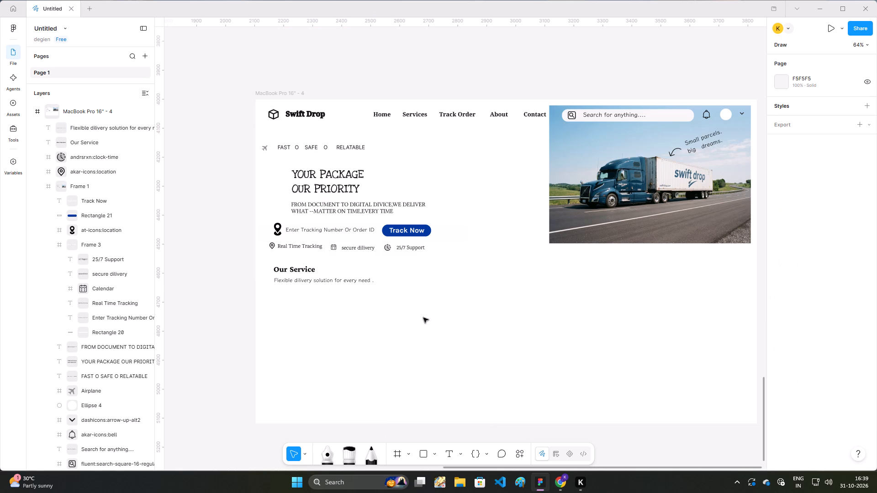
# Draw a rectangle beneath the tagline at about X 69, Y 656, and size it to about 92 × 99.
pyautogui.press('r')
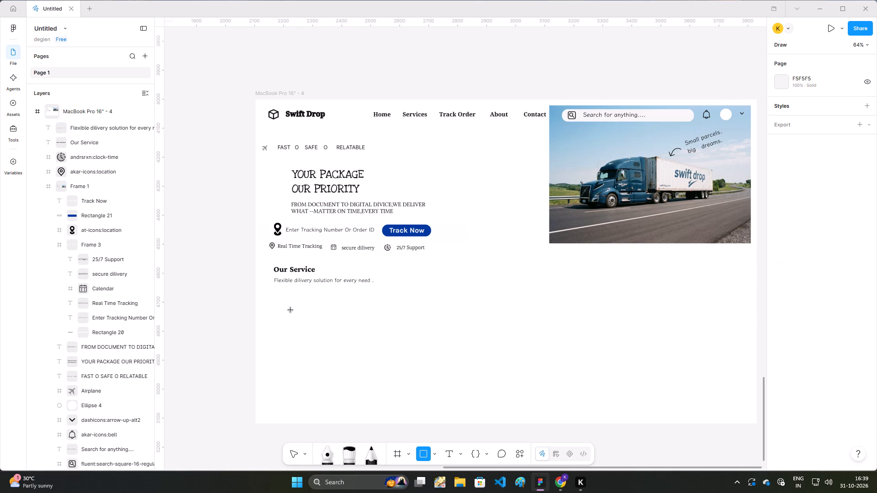
pyautogui.moveTo(275, 290); pyautogui.dragTo(298, 311)
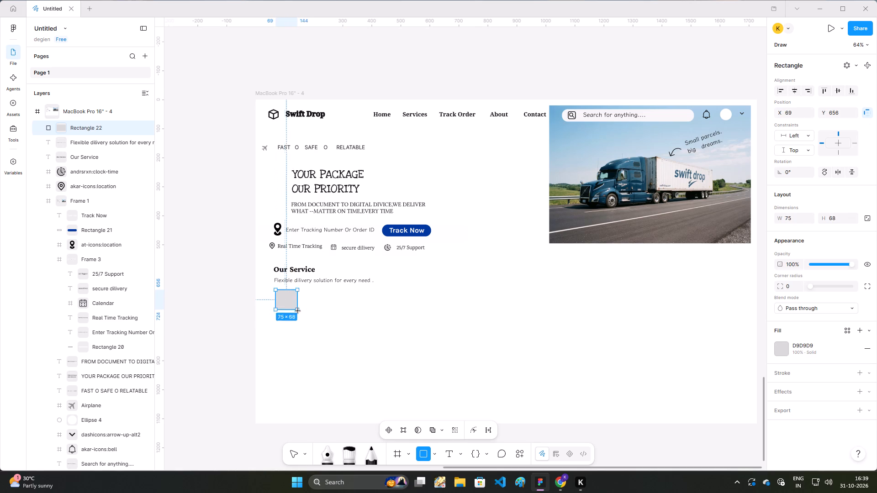
pyautogui.moveTo(298, 311); pyautogui.dragTo(309, 316)
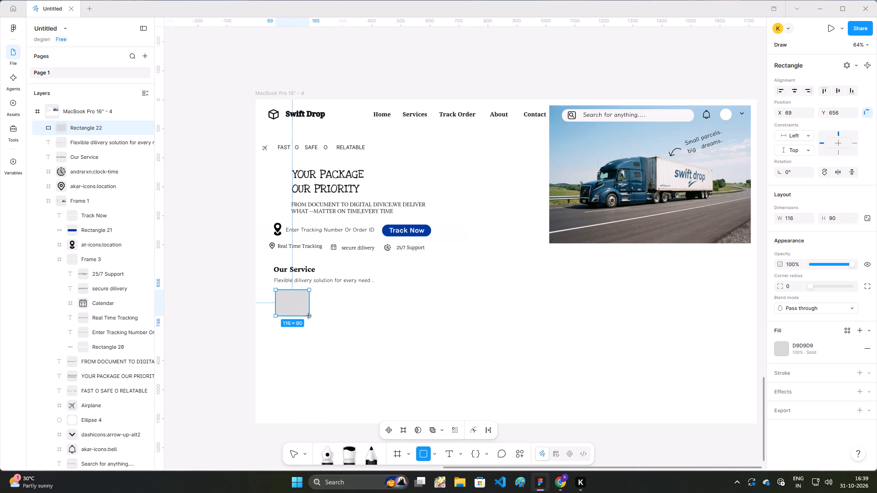
pyautogui.moveTo(309, 316); pyautogui.dragTo(301, 315)
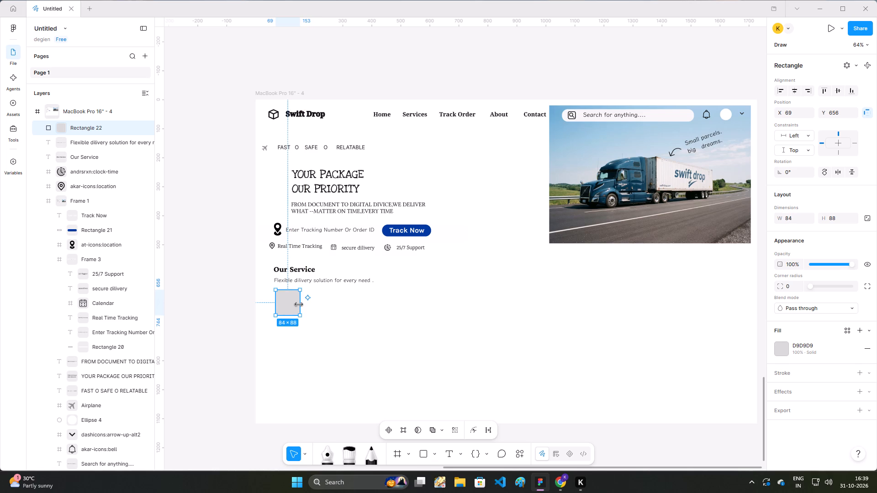
pyautogui.click(290, 316)
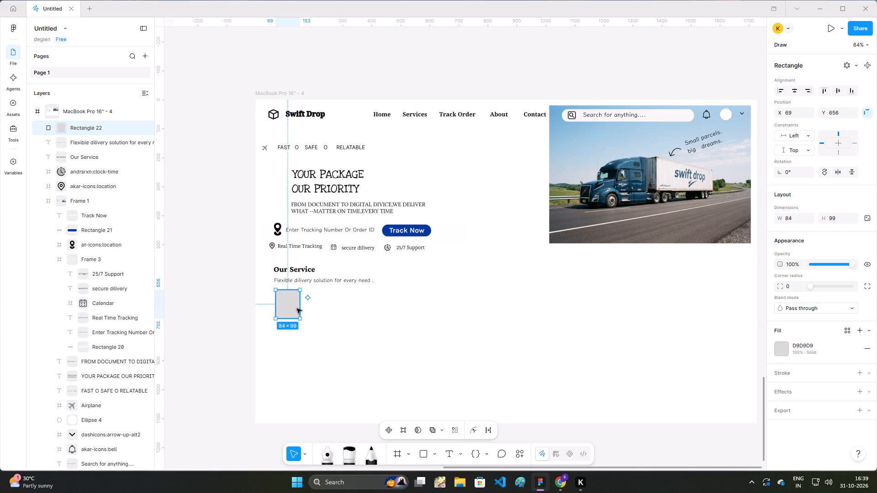
pyautogui.moveTo(299, 307); pyautogui.dragTo(302, 308)
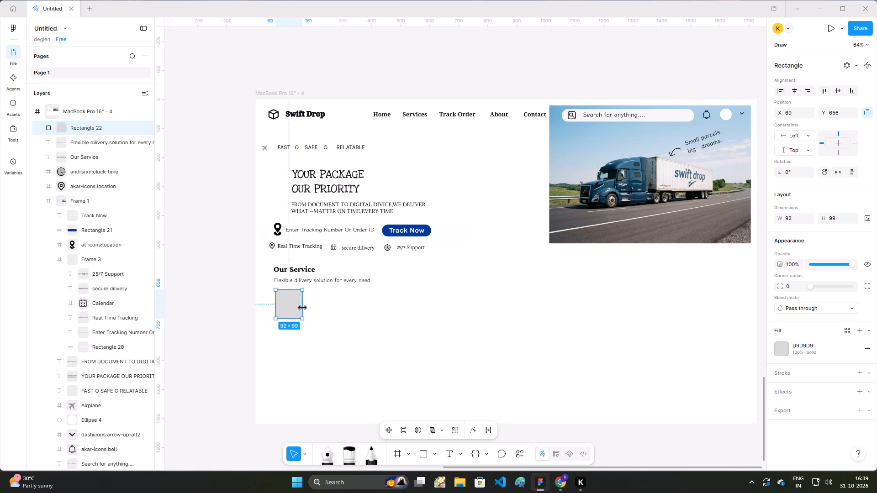
# Widen the rectangle beneath the tagline to make it a 99 × 99 square.
pyautogui.moveTo(302, 308); pyautogui.dragTo(304, 308)
pyautogui.click(289, 305)
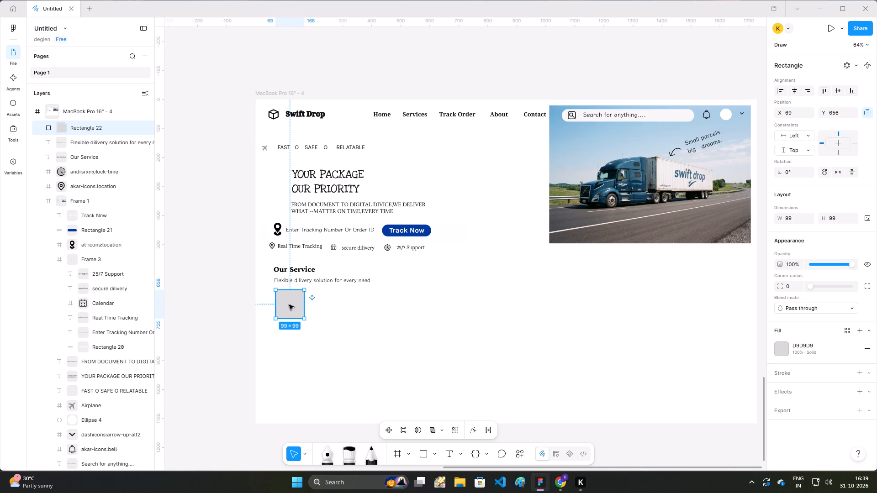
# Send the AI change request "yaha pe ek perchel rako aur usko thoda simple aur dign mei rakhana" for the square.
pyautogui.click(314, 300)
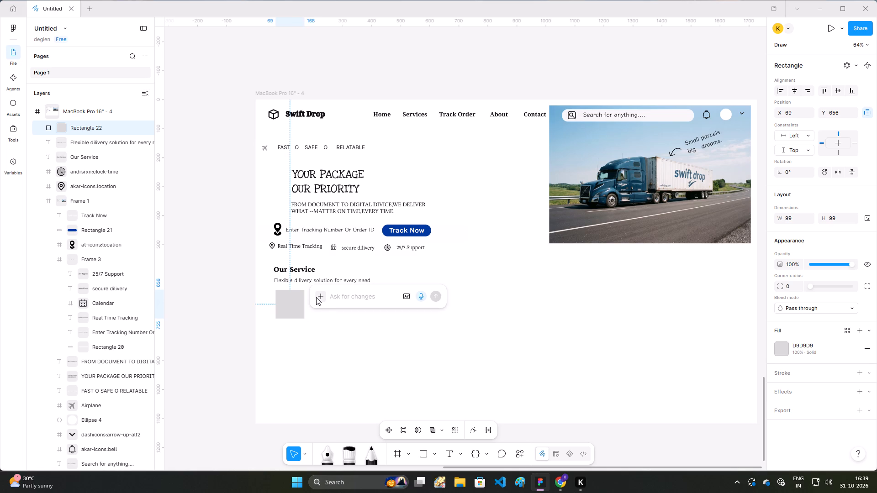
pyautogui.write('yaha')
pyautogui.press('space')
pyautogui.write('pe')
pyautogui.press('space')
pyautogui.write('pa')
pyautogui.press('BackSpace')
pyautogui.press('BackSpace')
pyautogui.write('ek')
pyautogui.press('space')
pyautogui.write('perchel')
pyautogui.press('space')
pyautogui.press('r')
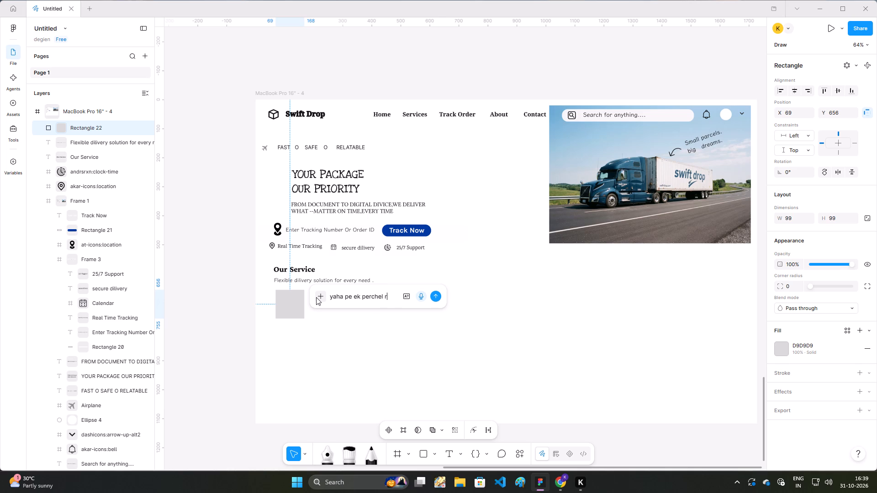
pyautogui.press('a')
pyautogui.write('ko aur')
pyautogui.press('space')
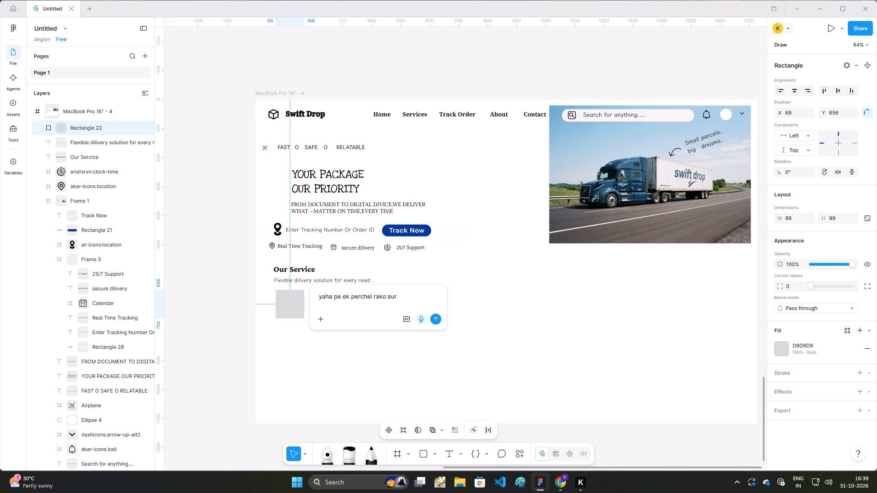
pyautogui.write('usko')
pyautogui.press('space')
pyautogui.write('thoda simple aur')
pyautogui.press('space')
pyautogui.write('dign')
pyautogui.press('space')
pyautogui.write('mei r')
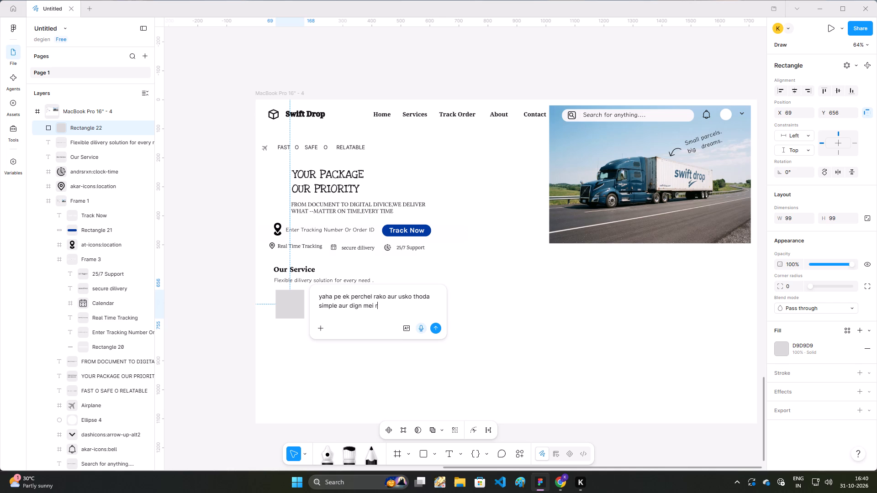
pyautogui.write('akhana')
pyautogui.press('Return')
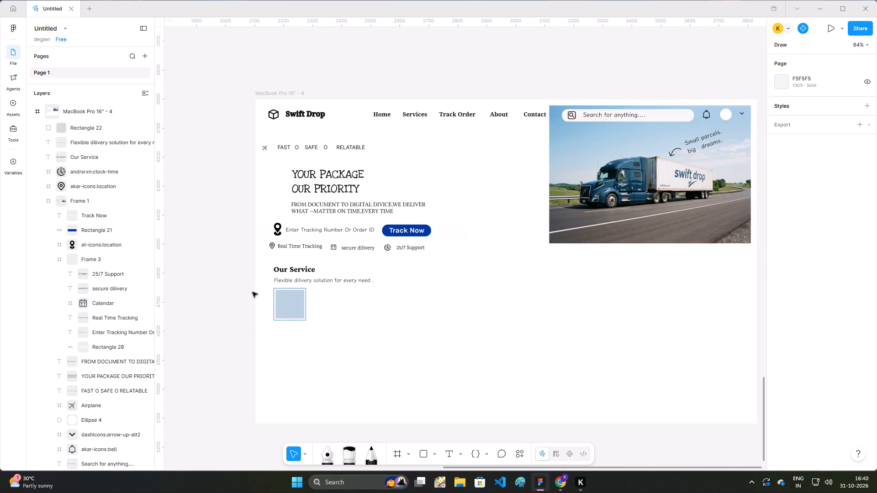
# Draw a narrow rectangle beside the square at about X 20, Y 641, sized about 20 × 214.
pyautogui.press('r')
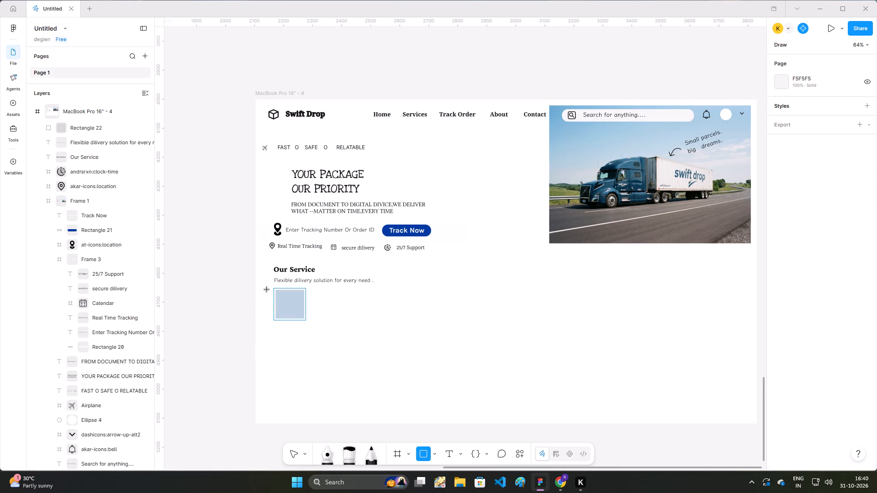
pyautogui.moveTo(267, 285); pyautogui.dragTo(345, 355)
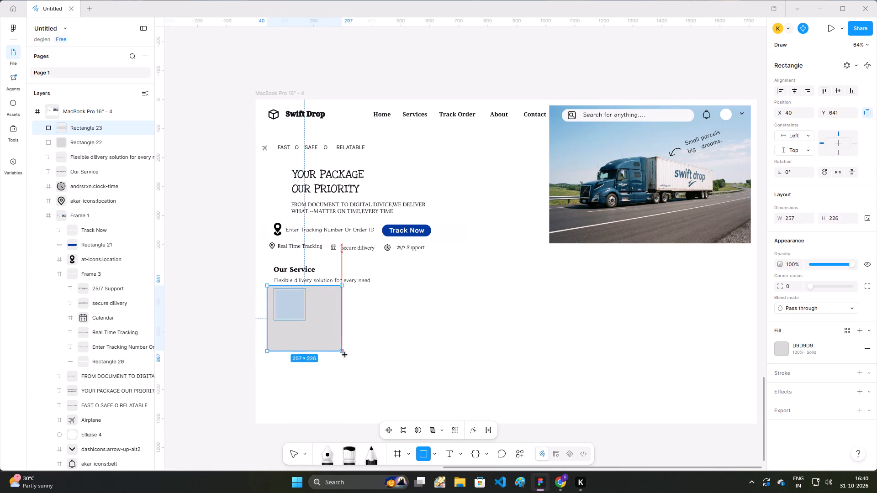
pyautogui.moveTo(345, 355); pyautogui.dragTo(341, 361)
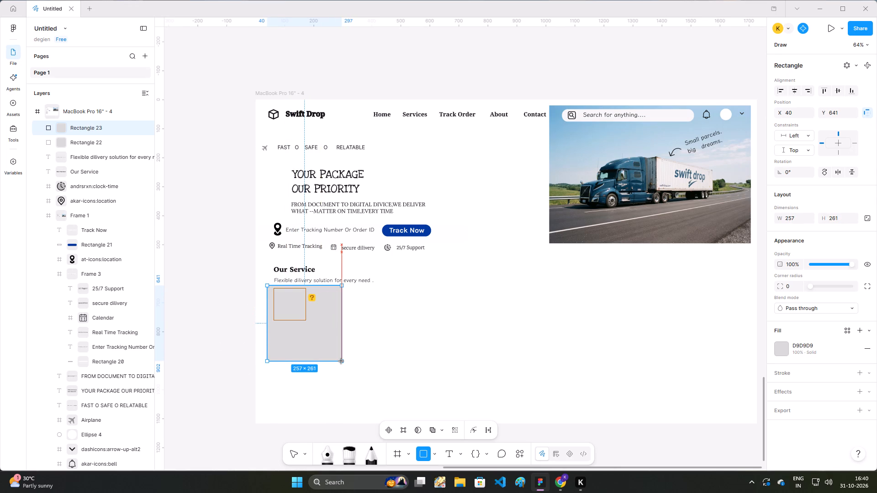
pyautogui.moveTo(341, 361); pyautogui.dragTo(254, 346)
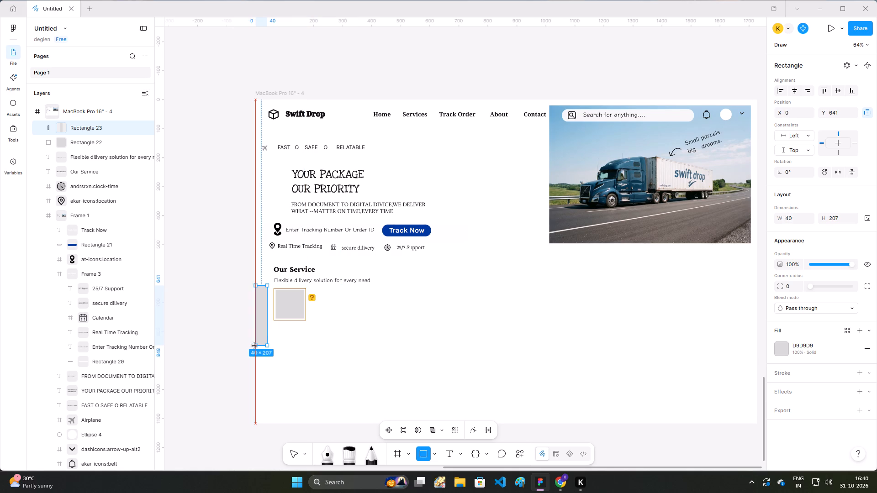
pyautogui.moveTo(254, 346); pyautogui.dragTo(261, 347)
# Answer the AI's question about the square with "Parcel / delivery box ka icon" and close the chat.
pyautogui.click(311, 299)
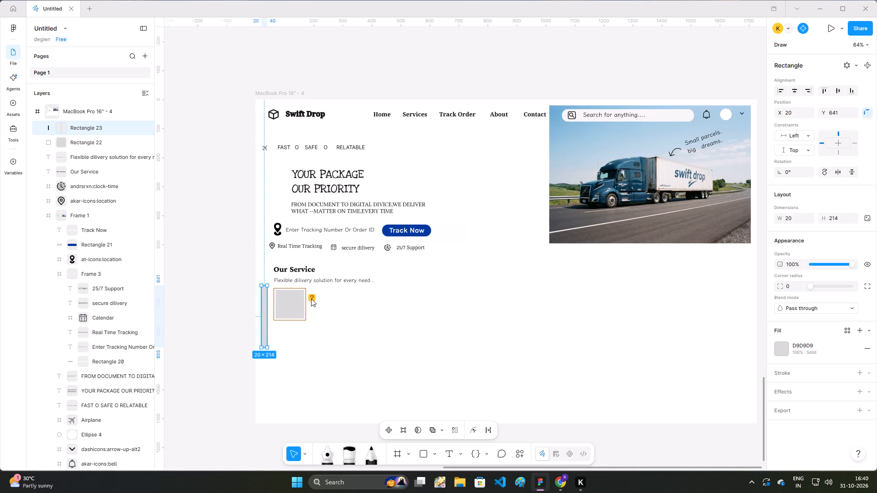
pyautogui.click(334, 334)
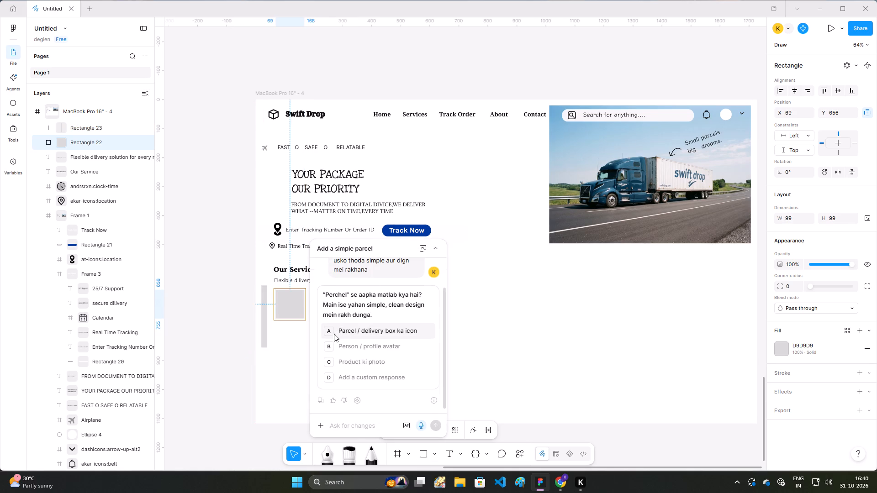
pyautogui.click(289, 348)
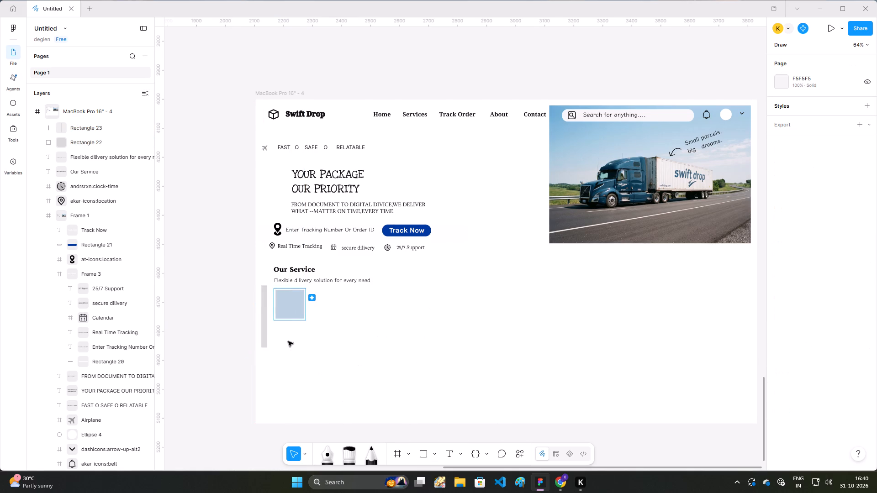
# Move and resize the narrow rectangle into a card around the square, about 250 × 268 at X 17, Y 644, and deselect it.
pyautogui.moveTo(267, 331); pyautogui.dragTo(319, 342)
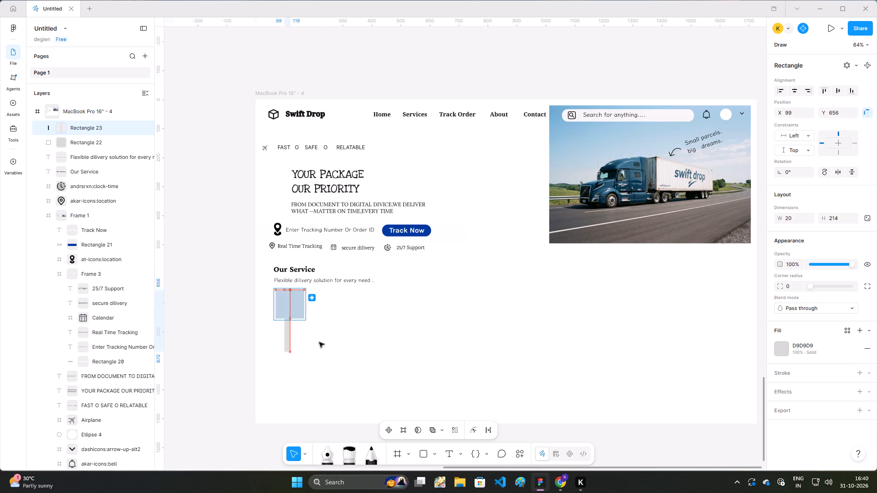
pyautogui.moveTo(319, 342); pyautogui.dragTo(355, 347)
pyautogui.moveTo(348, 336); pyautogui.dragTo(269, 330)
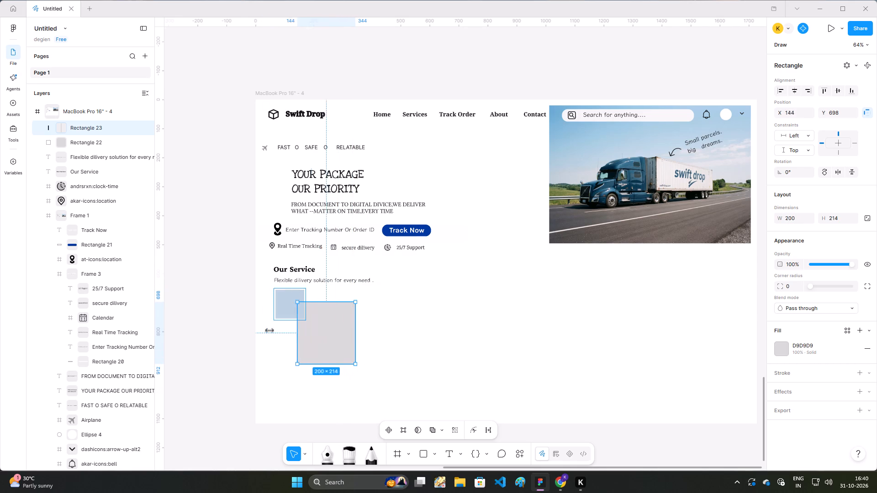
pyautogui.moveTo(269, 330); pyautogui.dragTo(263, 325)
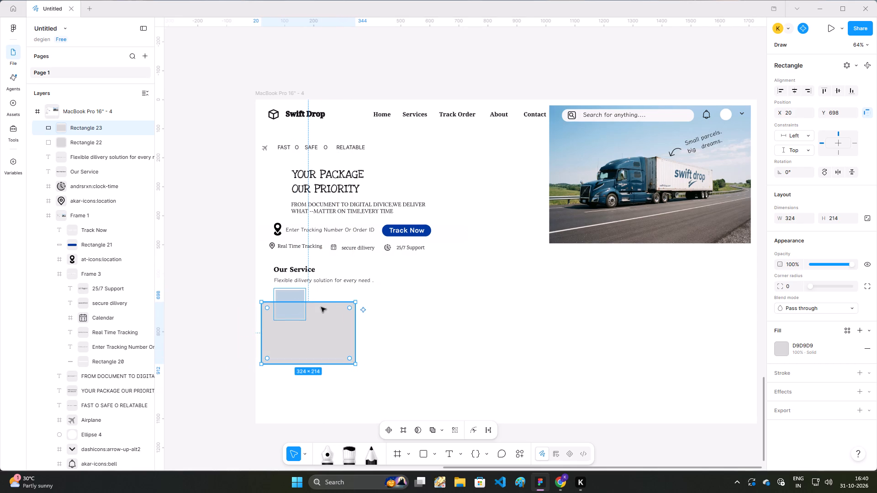
pyautogui.moveTo(321, 305); pyautogui.dragTo(322, 286)
pyautogui.moveTo(358, 317); pyautogui.dragTo(350, 317)
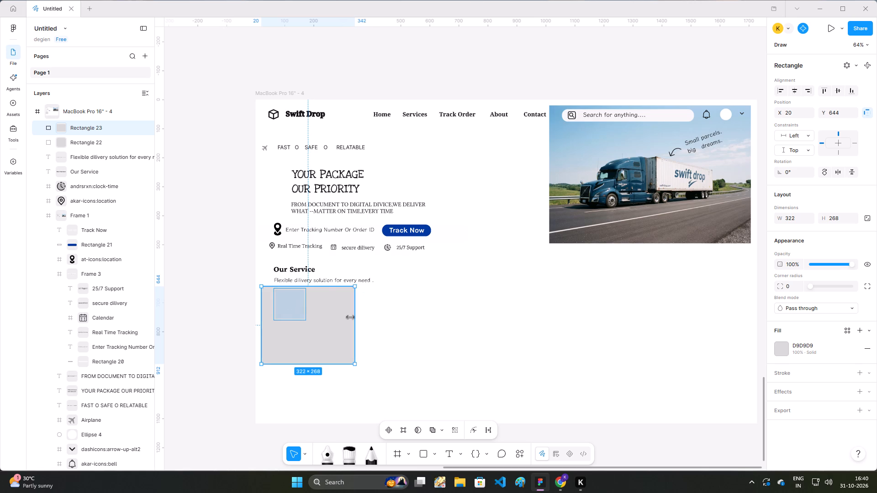
pyautogui.moveTo(350, 317); pyautogui.dragTo(333, 317)
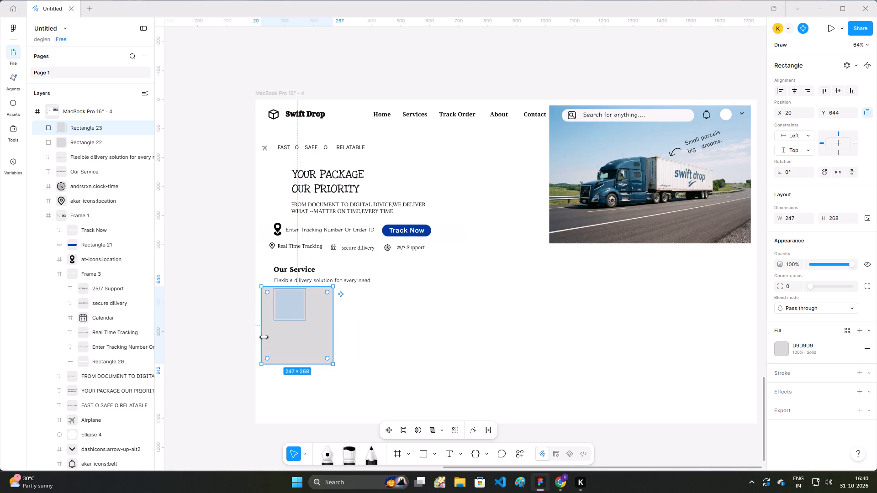
pyautogui.click(264, 337)
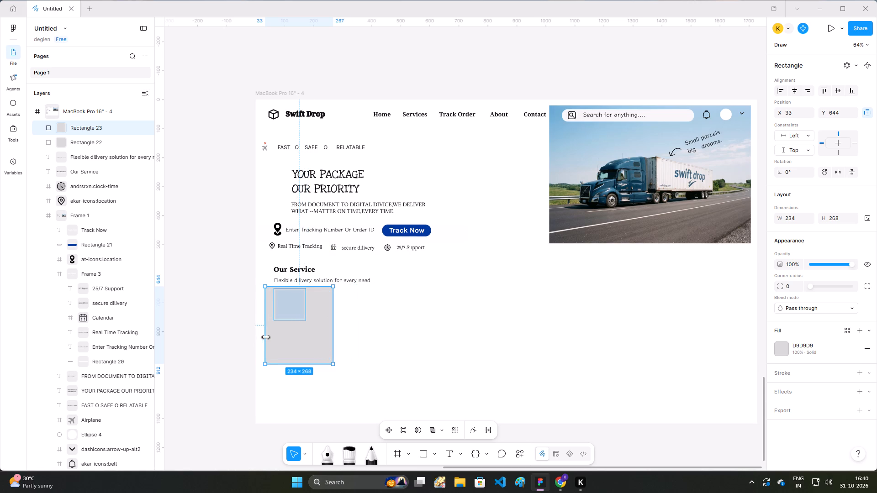
pyautogui.click(386, 343)
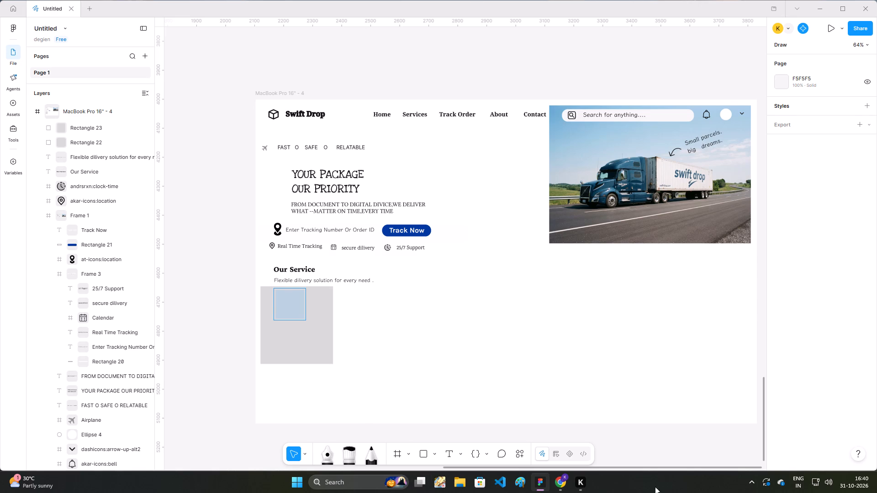
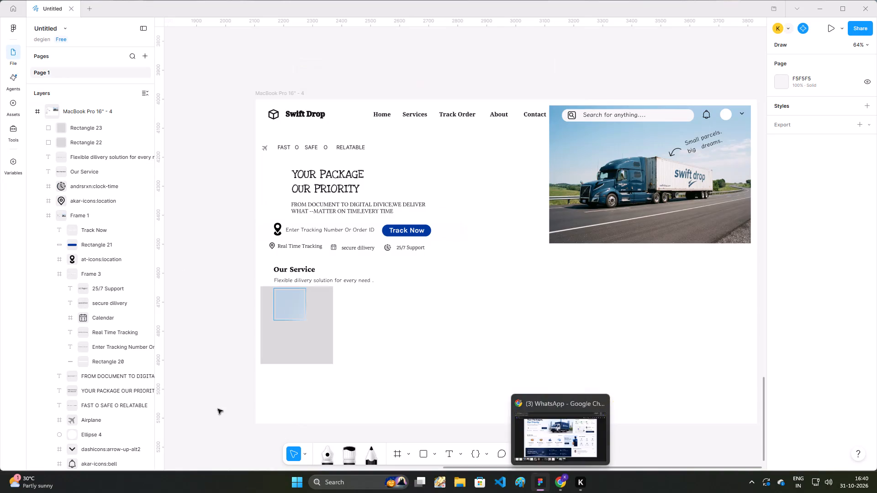
# Move the parcel icon clear of the grey card and place the card under the Our Service tagline at about X 45, Y 650.
pyautogui.moveTo(298, 351); pyautogui.dragTo(354, 386)
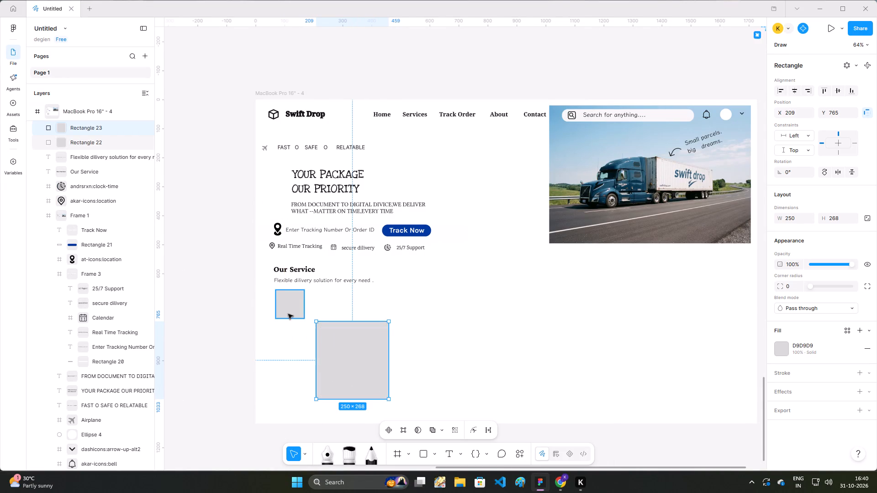
pyautogui.click(288, 314)
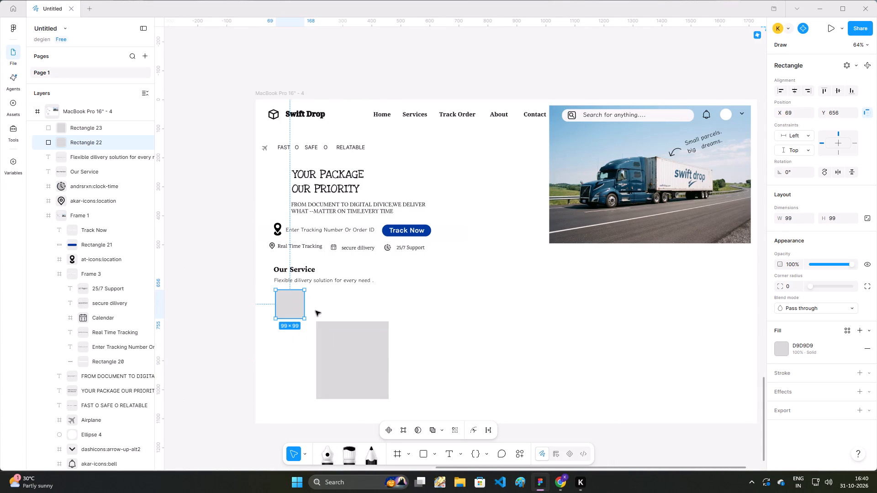
pyautogui.click(293, 306)
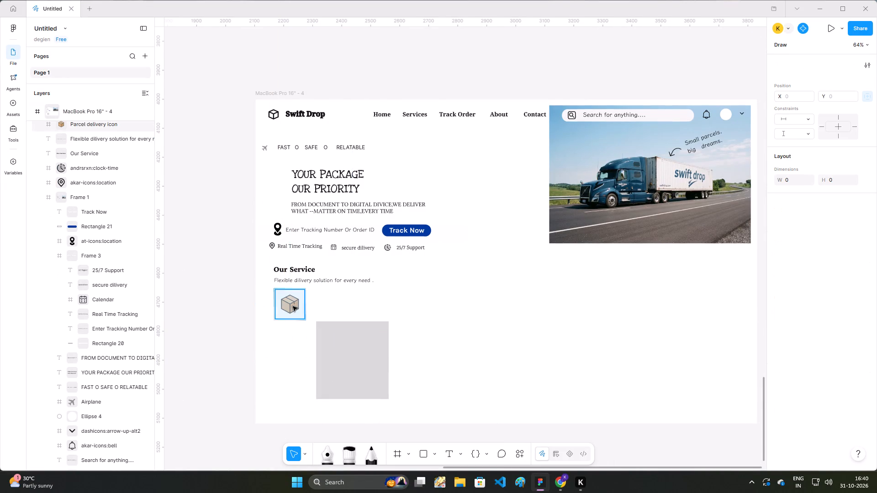
pyautogui.click(287, 330)
pyautogui.click(358, 290)
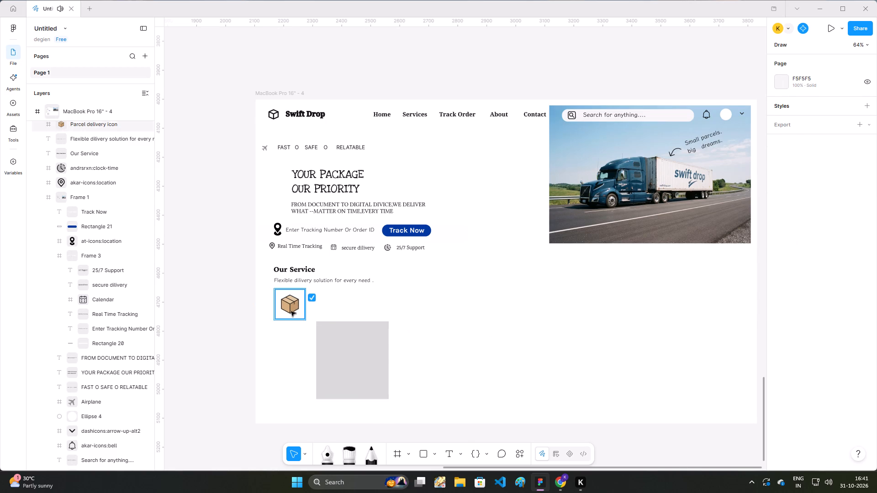
pyautogui.moveTo(290, 311); pyautogui.dragTo(310, 359)
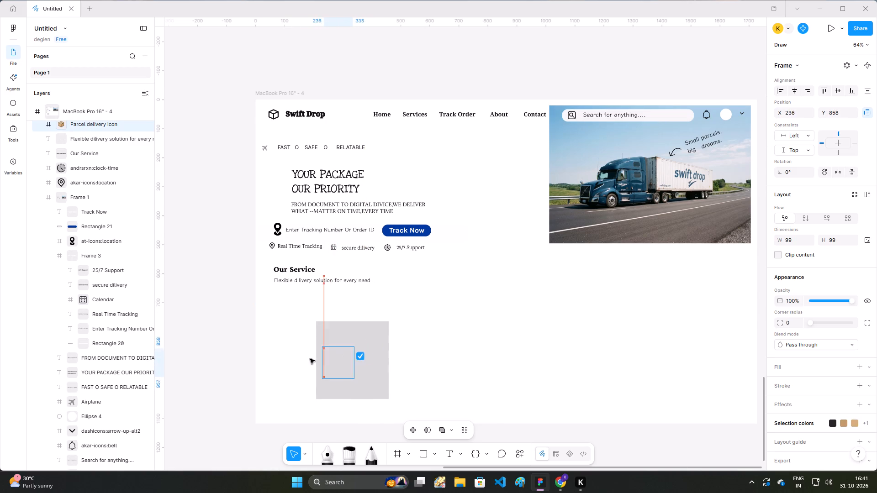
pyautogui.moveTo(310, 359); pyautogui.dragTo(447, 314)
pyautogui.moveTo(373, 349); pyautogui.dragTo(329, 316)
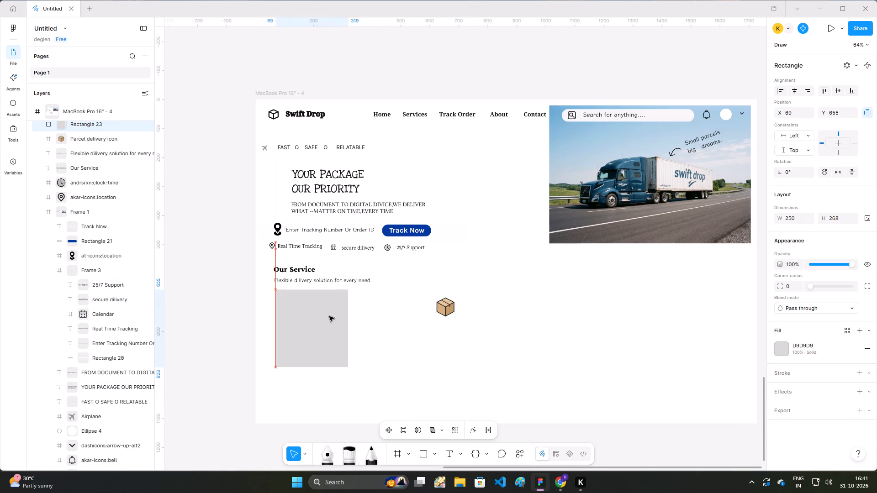
pyautogui.moveTo(329, 316); pyautogui.dragTo(326, 316)
# Take the parcel drawing out of its icon frame and place it on the upper part of the card at about X 134, Y 675.
pyautogui.tripleClick(445, 308)
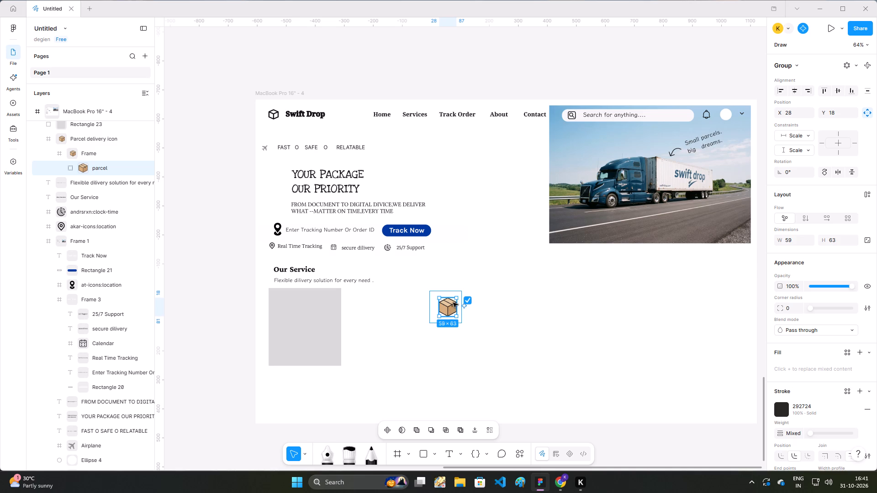
pyautogui.moveTo(452, 311); pyautogui.dragTo(367, 312)
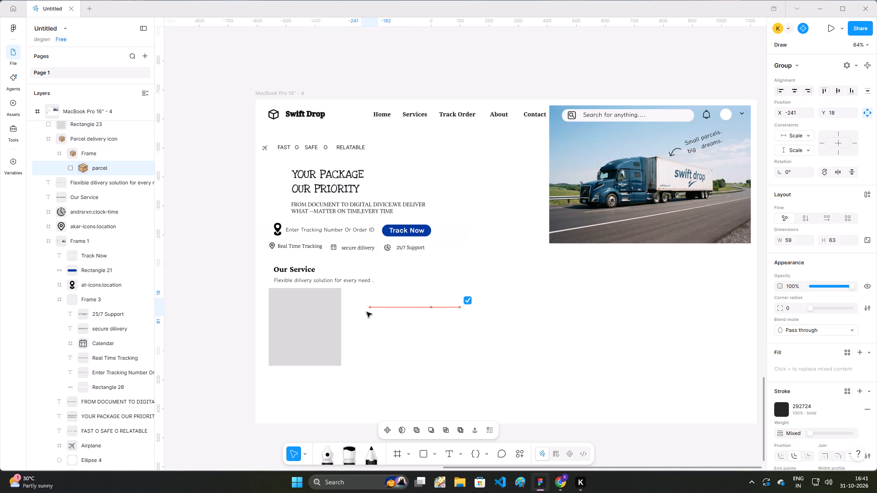
pyautogui.moveTo(367, 312); pyautogui.dragTo(216, 356)
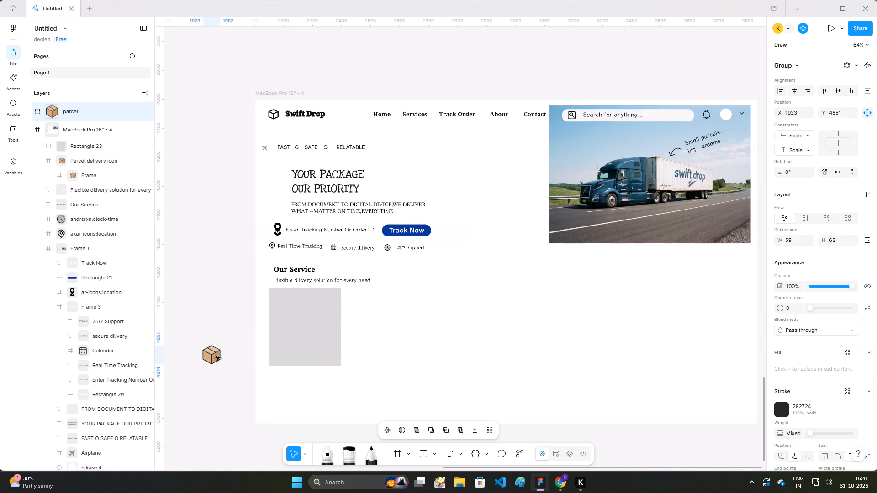
pyautogui.moveTo(216, 356); pyautogui.dragTo(315, 308)
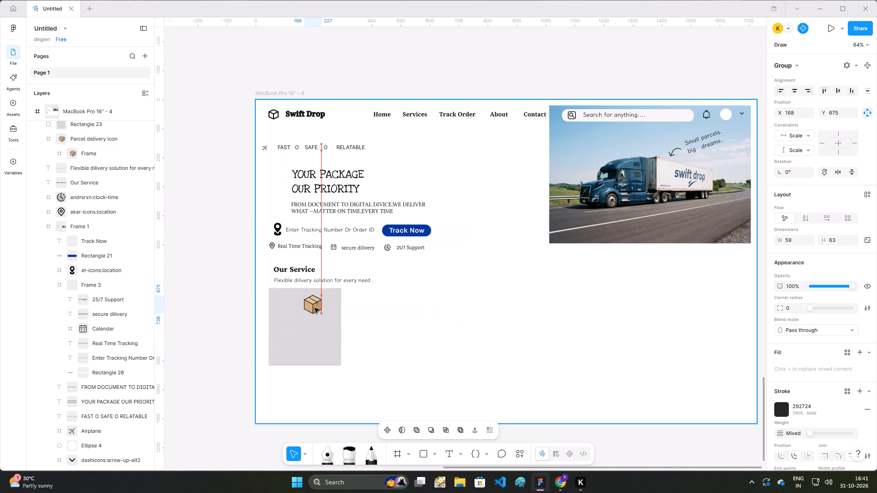
pyautogui.moveTo(315, 308); pyautogui.dragTo(307, 308)
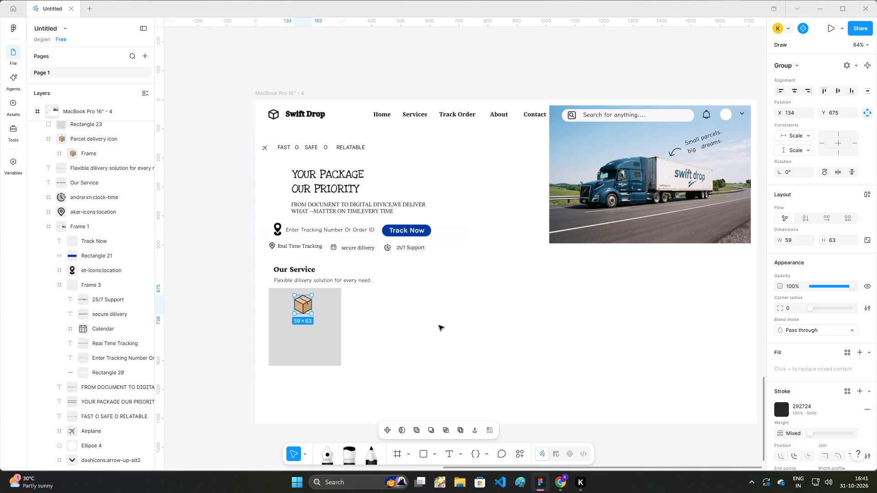
pyautogui.click(439, 325)
# Position the Parcel delivery icon frame around the parcel drawing on the card at about X 114, Y 664.
pyautogui.moveTo(438, 309); pyautogui.dragTo(299, 303)
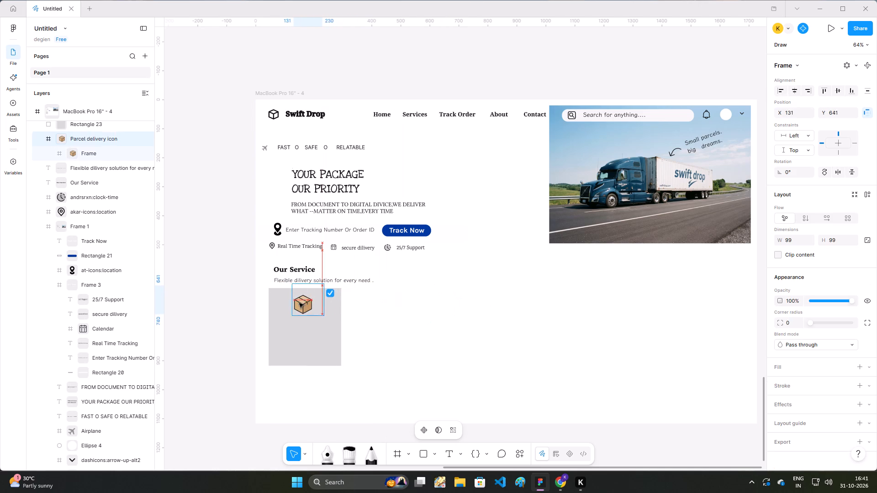
pyautogui.moveTo(299, 303); pyautogui.dragTo(259, 358)
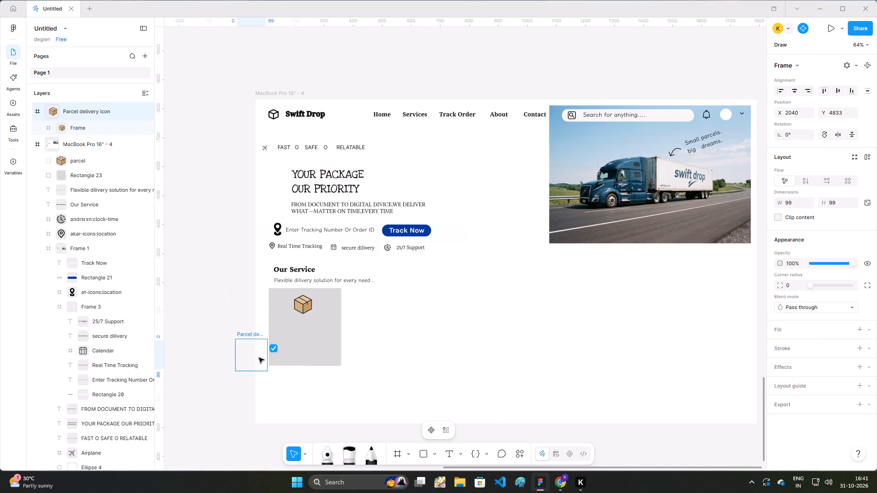
pyautogui.moveTo(259, 358); pyautogui.dragTo(297, 309)
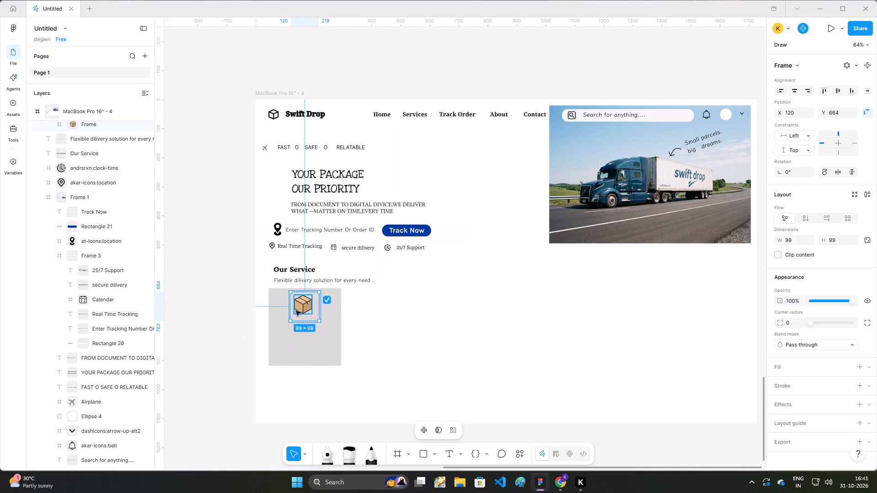
pyautogui.click(303, 308)
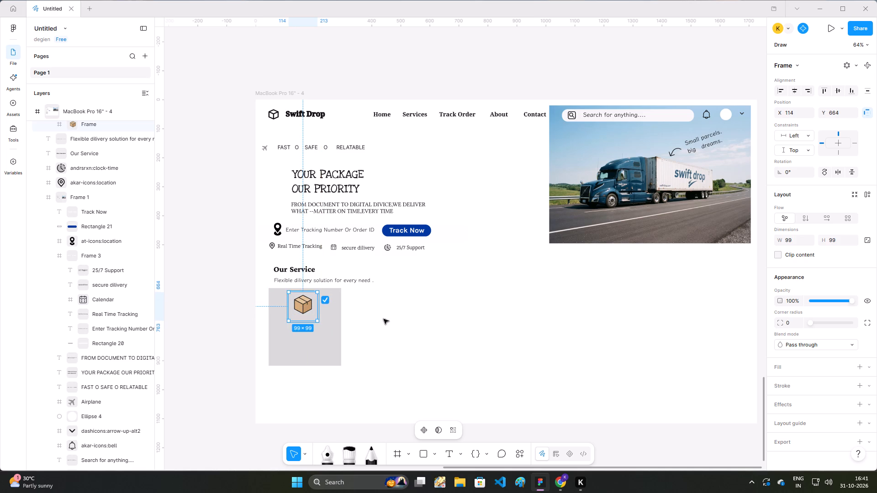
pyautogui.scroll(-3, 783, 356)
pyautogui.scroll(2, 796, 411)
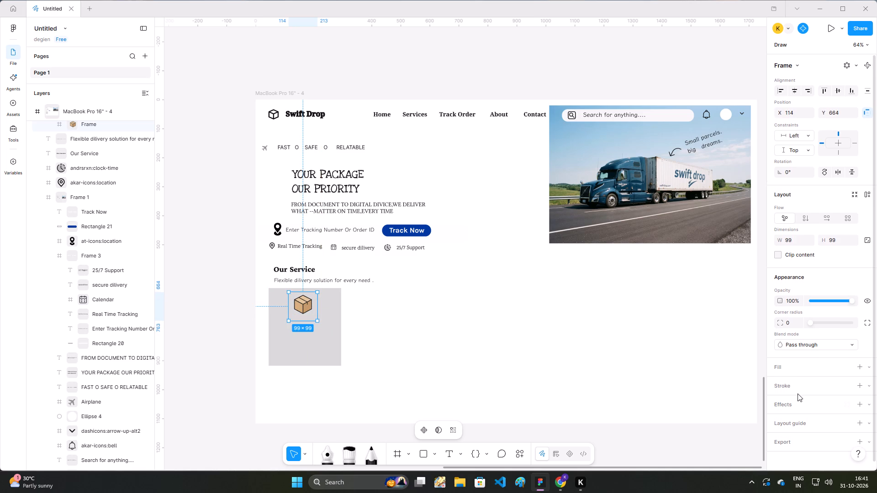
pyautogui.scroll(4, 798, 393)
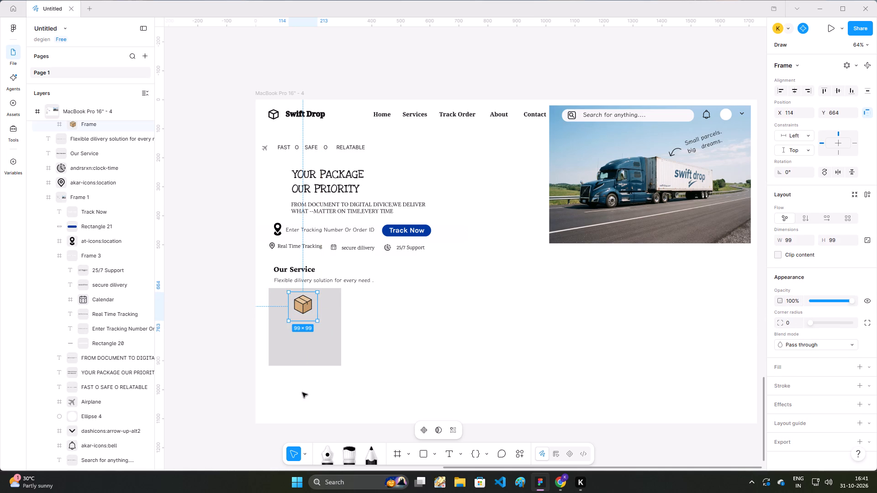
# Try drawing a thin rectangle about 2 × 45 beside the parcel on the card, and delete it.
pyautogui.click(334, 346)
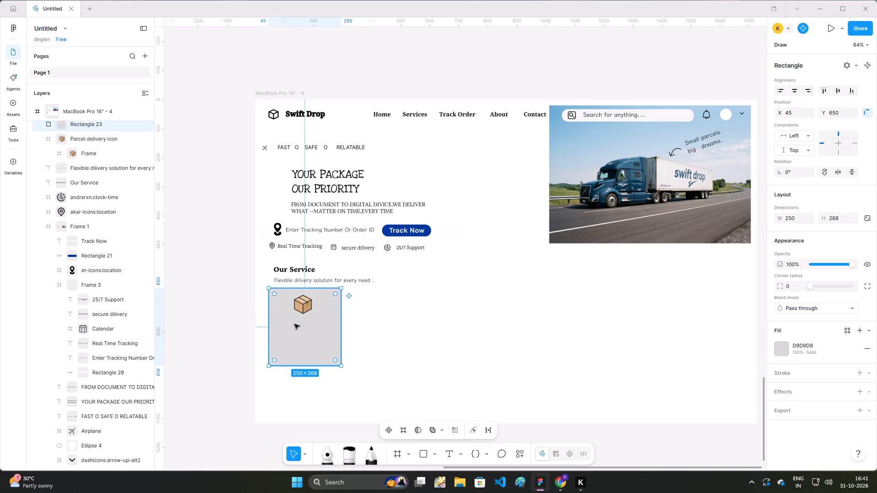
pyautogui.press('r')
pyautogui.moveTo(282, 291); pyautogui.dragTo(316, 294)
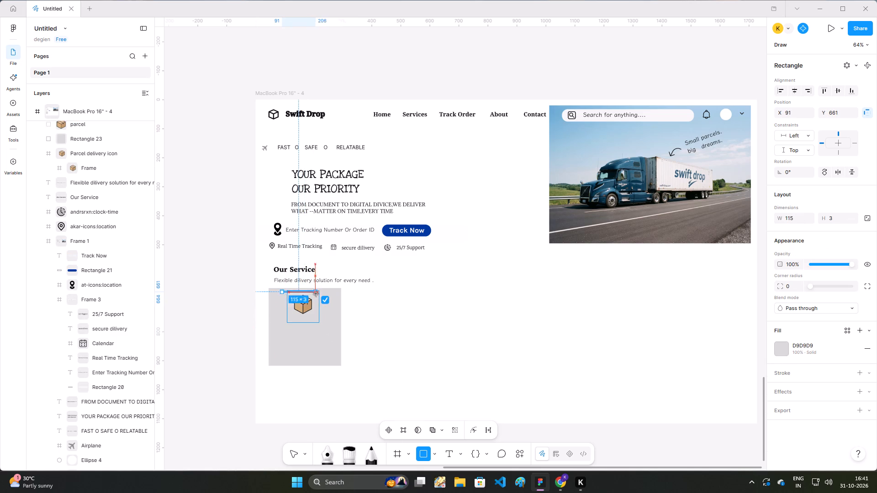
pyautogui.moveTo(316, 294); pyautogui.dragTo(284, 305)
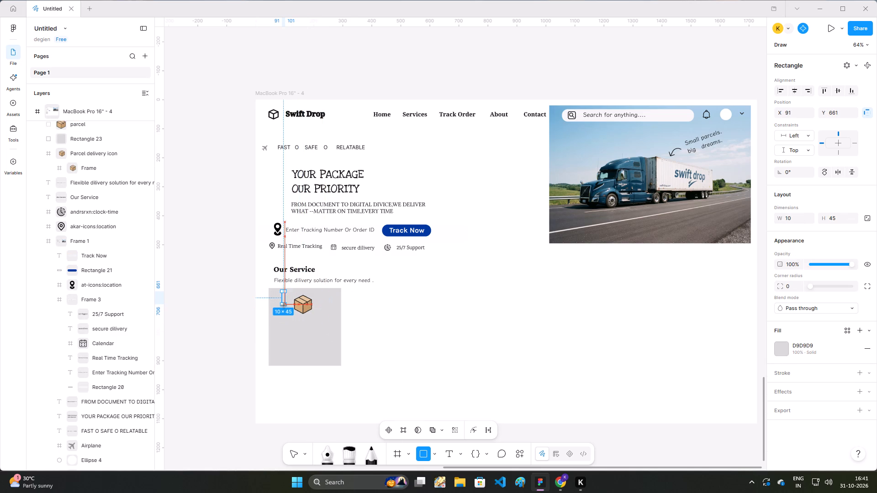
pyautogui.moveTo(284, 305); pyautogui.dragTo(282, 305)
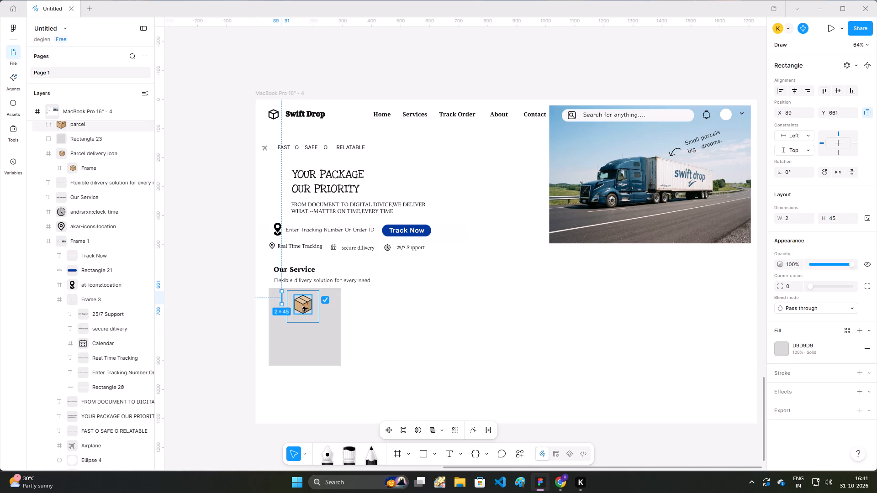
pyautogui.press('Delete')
# Move the card aside to check the parcel icon, and place the card back behind it under the Our Service tagline.
pyautogui.click(311, 313)
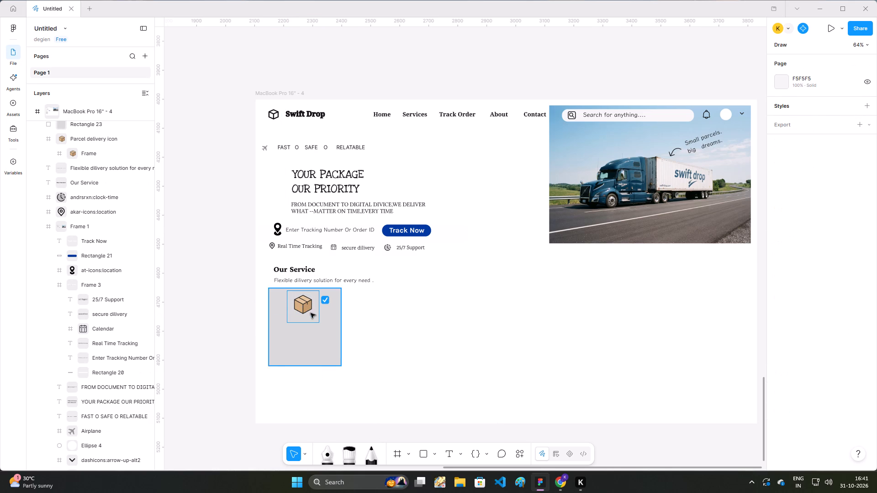
pyautogui.moveTo(299, 303); pyautogui.dragTo(380, 308)
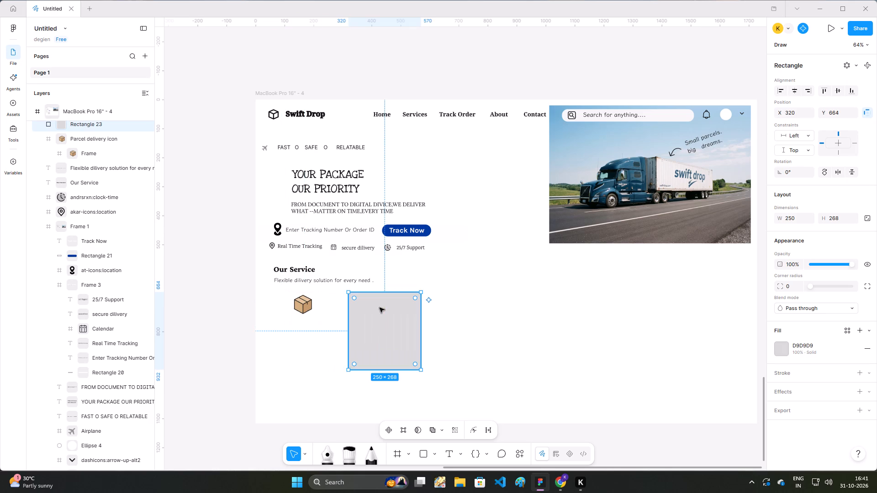
pyautogui.click(310, 305)
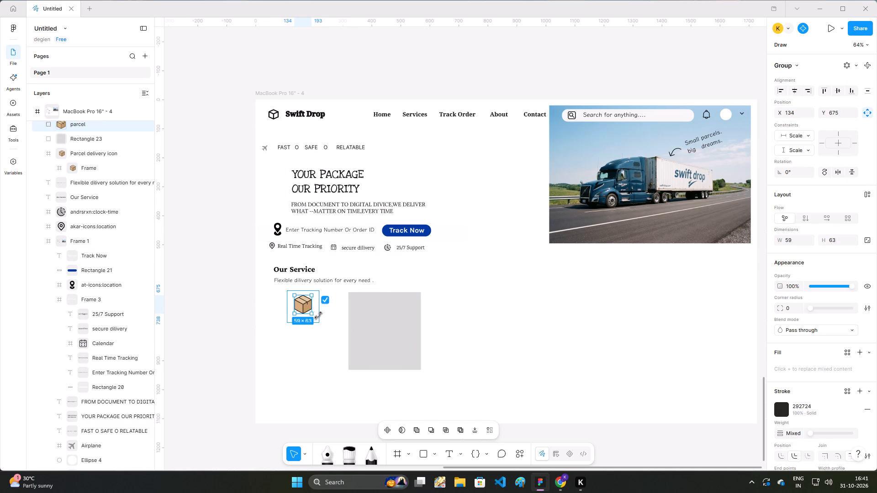
pyautogui.click(328, 332)
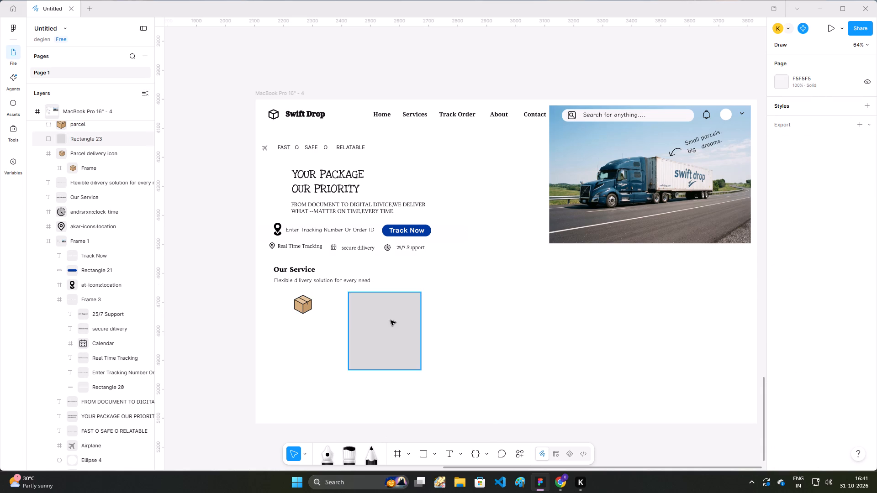
pyautogui.moveTo(391, 320); pyautogui.dragTo(313, 317)
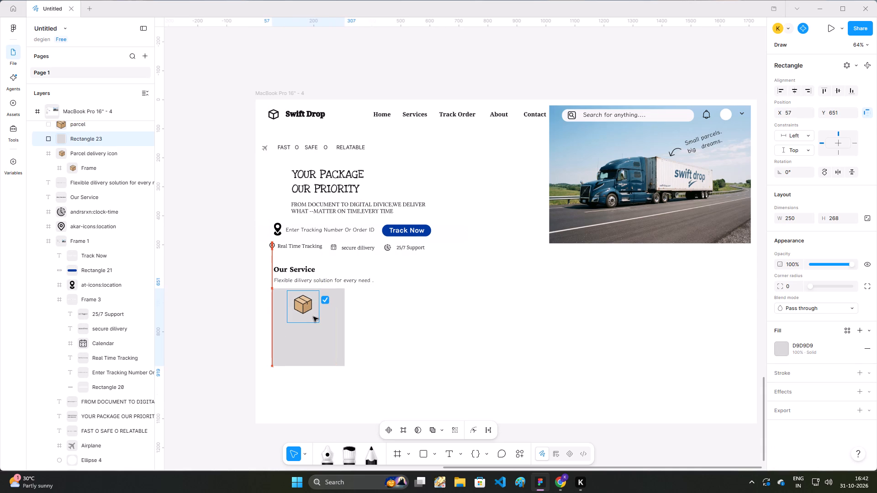
pyautogui.moveTo(313, 317); pyautogui.dragTo(313, 315)
pyautogui.click(426, 346)
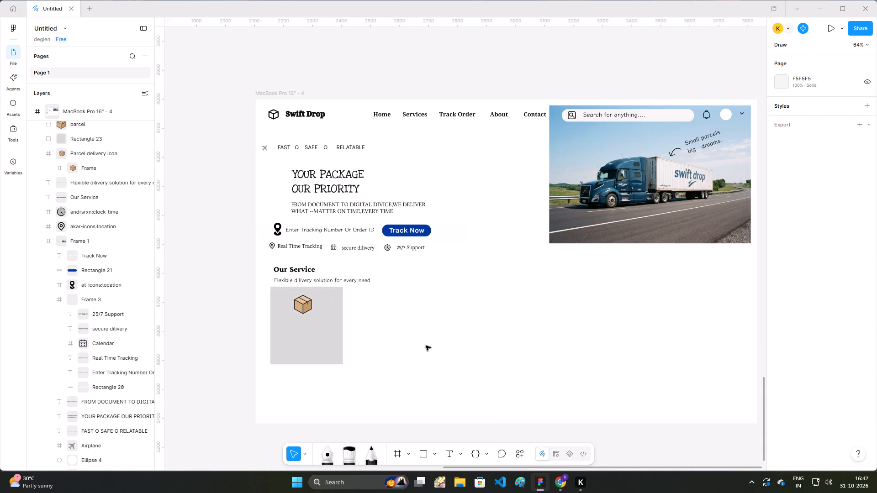
pyautogui.click(426, 346)
# Look over the other designs on the canvas, including the Foodie logo exploration and the food bar page.
pyautogui.scroll(-3, 530, 346)
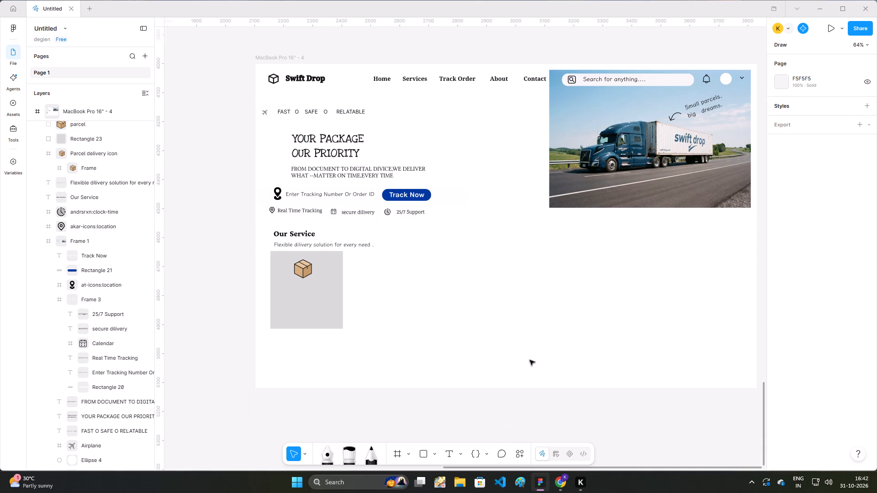
pyautogui.scroll(-18, 528, 348)
pyautogui.scroll(18, 538, 346)
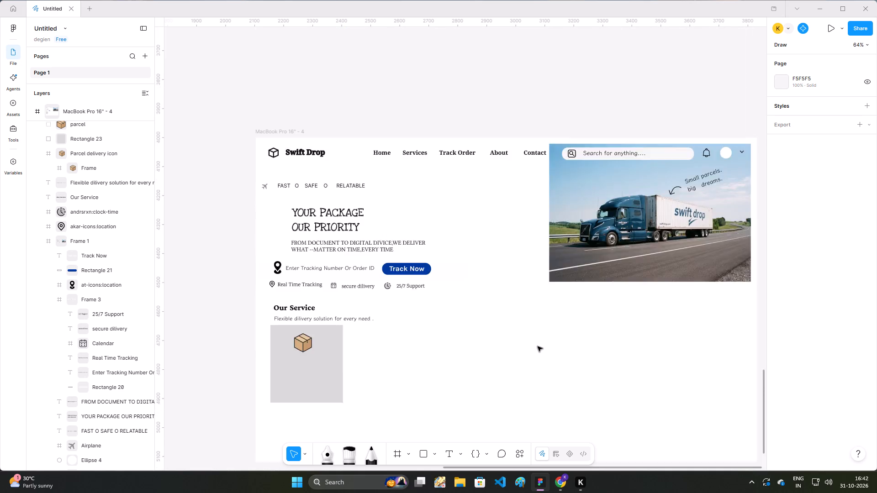
pyautogui.scroll(4, 538, 346)
pyautogui.scroll(-1, 538, 346)
pyautogui.scroll(9, 538, 346)
pyautogui.scroll(12, 538, 346)
pyautogui.scroll(-1, 538, 346)
pyautogui.scroll(4, 538, 346)
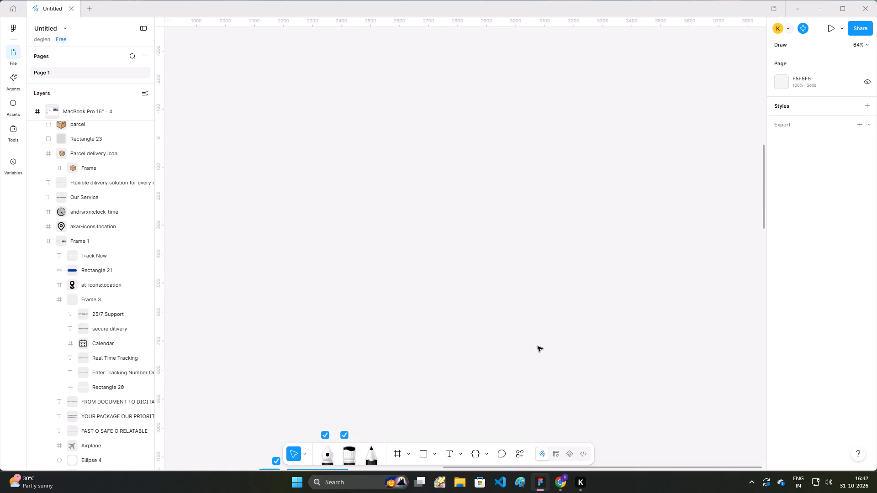
pyautogui.scroll(7, 538, 346)
pyautogui.scroll(-16, 538, 347)
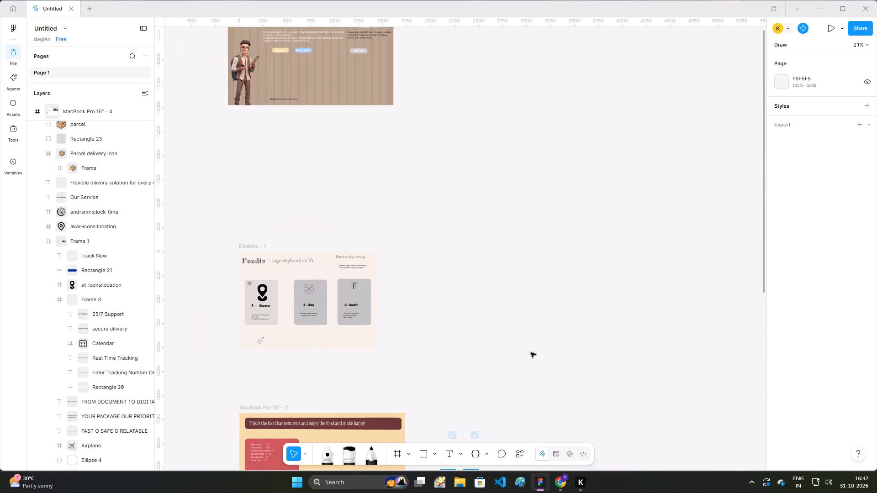
pyautogui.scroll(-1, 524, 361)
pyautogui.scroll(-15, 454, 319)
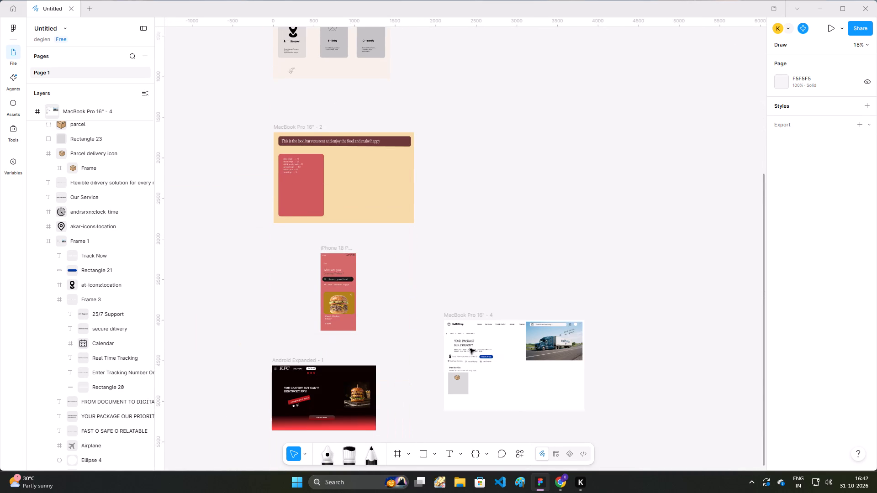
pyautogui.scroll(-8, 470, 349)
pyautogui.scroll(11, 305, 136)
pyautogui.scroll(-2, 465, 198)
pyautogui.scroll(3, 523, 207)
pyautogui.scroll(1, 473, 176)
pyautogui.keyDown('ctrl'); pyautogui.scroll(4, 473, 177); pyautogui.keyUp('ctrl')
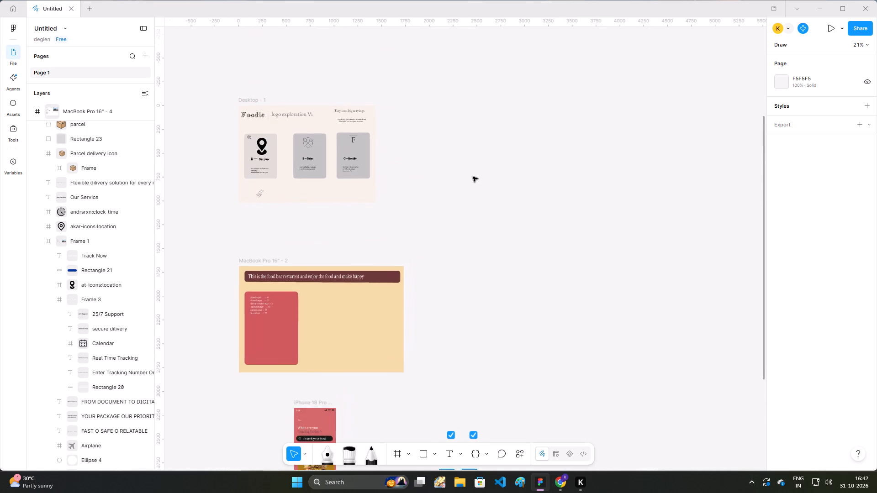
pyautogui.keyDown('ctrl'); pyautogui.scroll(2, 473, 177); pyautogui.keyUp('ctrl')
pyautogui.keyDown('ctrl'); pyautogui.scroll(2, 191, 371); pyautogui.keyUp('ctrl')
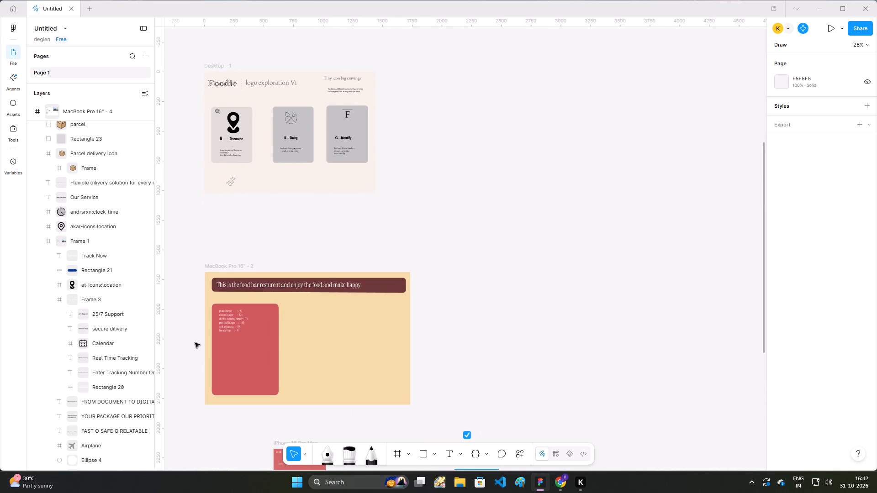
pyautogui.hotkey('ctrl', 'Left')
pyautogui.hotkey('ctrl', 'Left')
pyautogui.hotkey('ctrl', 'Up')
pyautogui.hotkey('ctrl', 'Up')
pyautogui.hotkey('ctrl', 'Down')
pyautogui.hotkey('ctrl', 'Down')
pyautogui.hotkey('ctrl', 'Down')
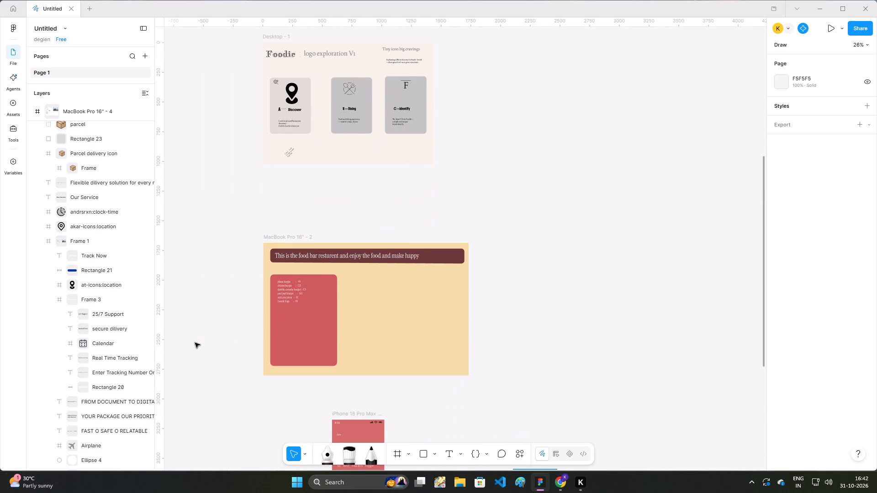
# Start a new text line below "french frige" on the red menu card of the food bar page.
pyautogui.keyDown('ctrl'); pyautogui.scroll(13, 292, 351); pyautogui.keyUp('ctrl')
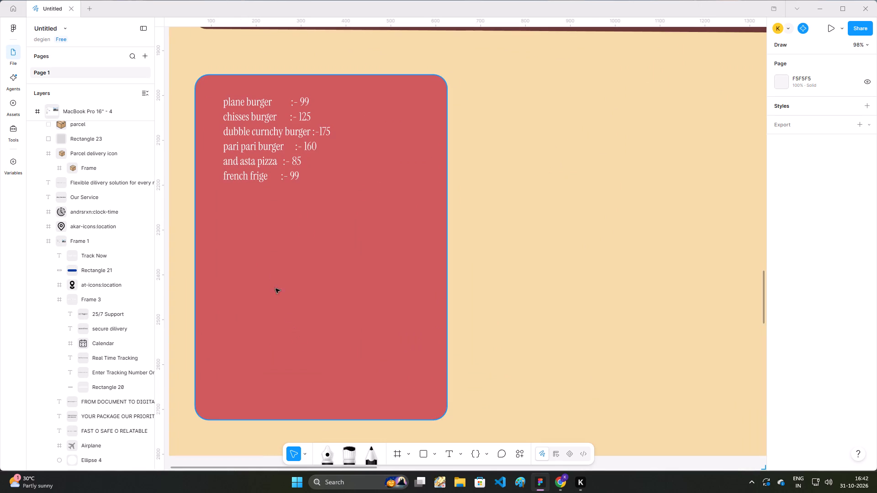
pyautogui.click(248, 230)
pyautogui.press('t')
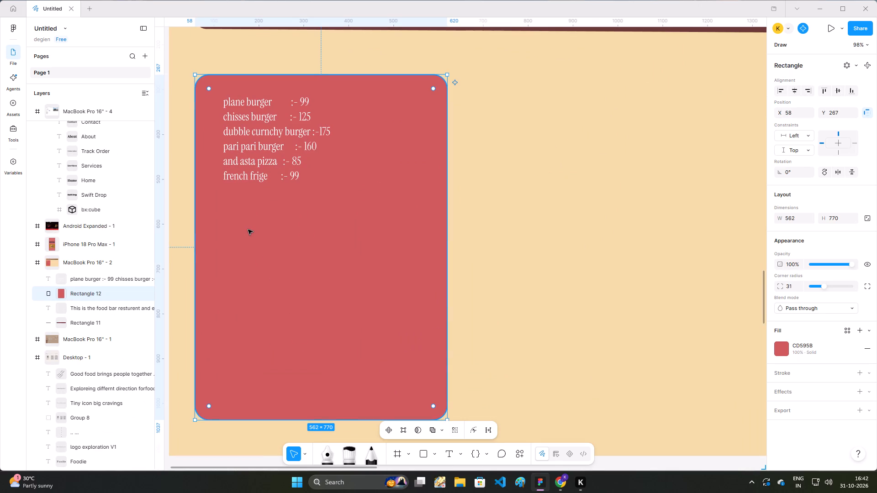
pyautogui.click(225, 198)
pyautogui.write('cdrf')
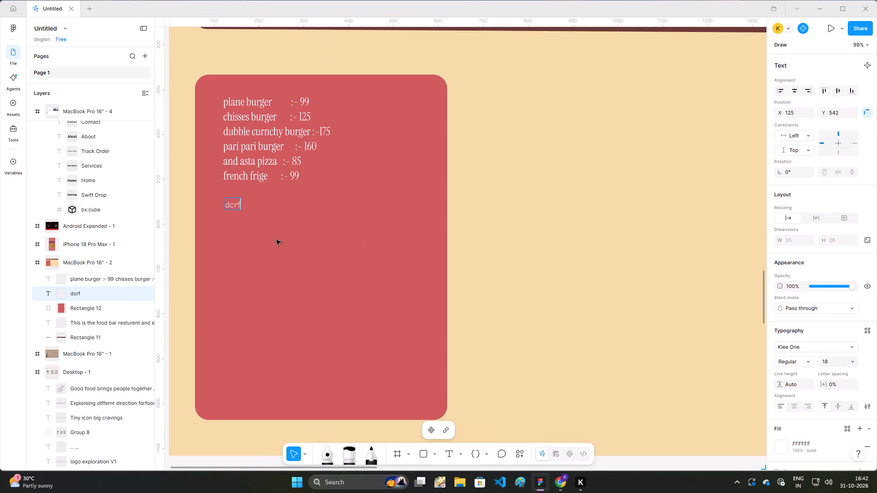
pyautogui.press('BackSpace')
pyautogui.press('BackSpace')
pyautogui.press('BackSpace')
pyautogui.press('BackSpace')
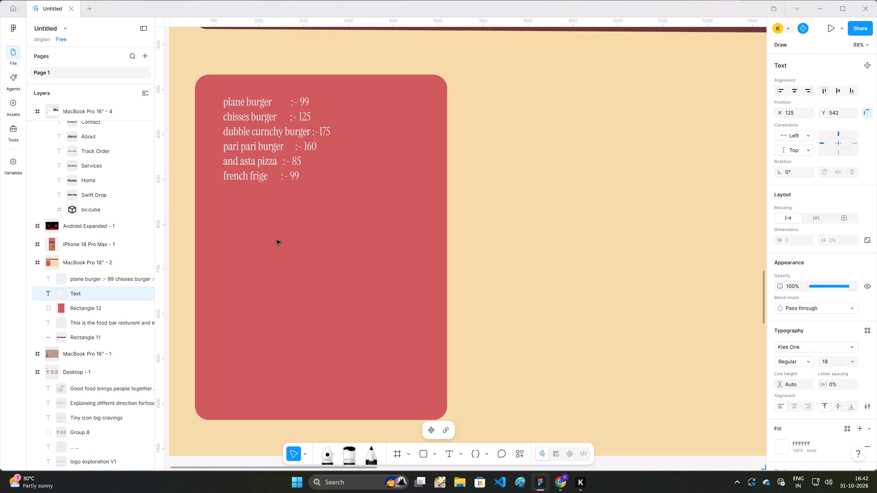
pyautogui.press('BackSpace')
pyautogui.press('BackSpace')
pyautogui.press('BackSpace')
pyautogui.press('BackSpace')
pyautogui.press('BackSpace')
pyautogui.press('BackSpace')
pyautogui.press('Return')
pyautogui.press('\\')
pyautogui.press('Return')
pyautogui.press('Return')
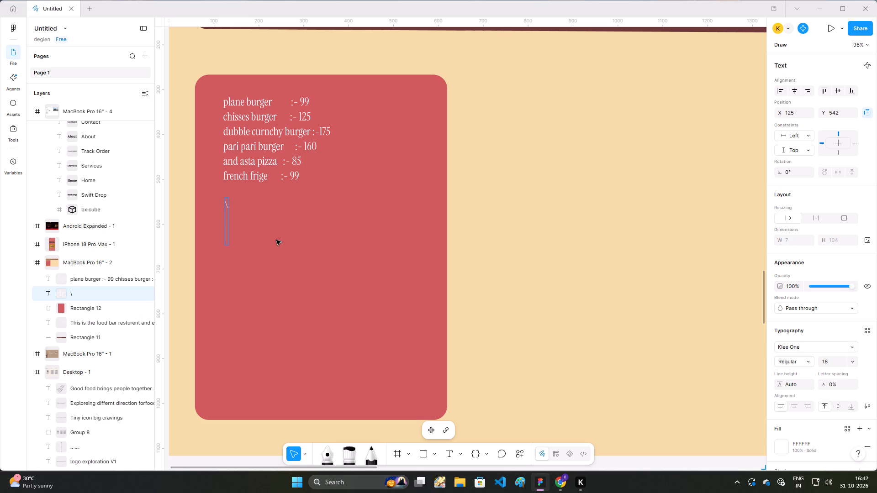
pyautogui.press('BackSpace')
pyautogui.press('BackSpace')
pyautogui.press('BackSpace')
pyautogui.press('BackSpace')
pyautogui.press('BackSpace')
# Enter "noodle" as the new menu item text below the french frige line.
pyautogui.write('noo')
pyautogui.write('dle')
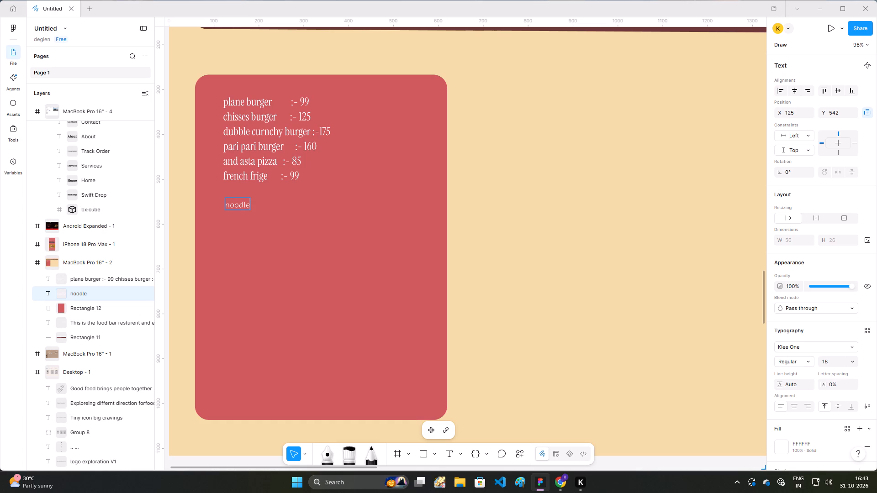
pyautogui.press('Right')
pyautogui.press('space')
pyautogui.press('space')
pyautogui.click(296, 207)
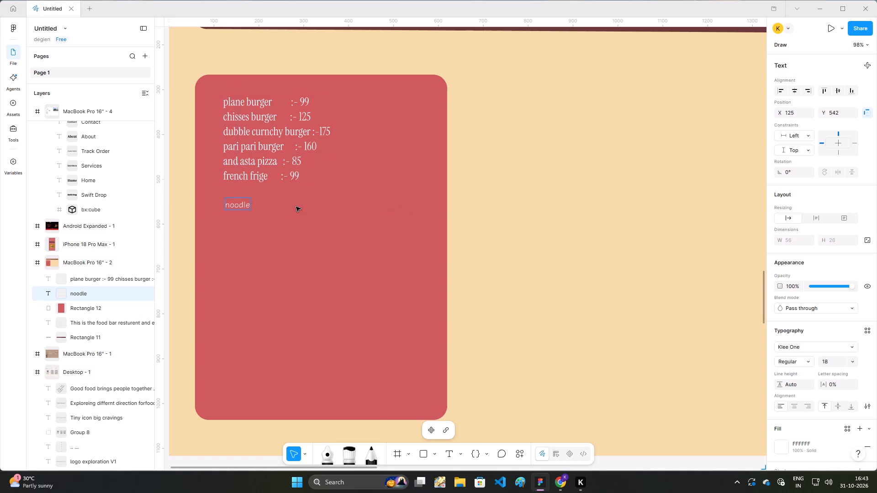
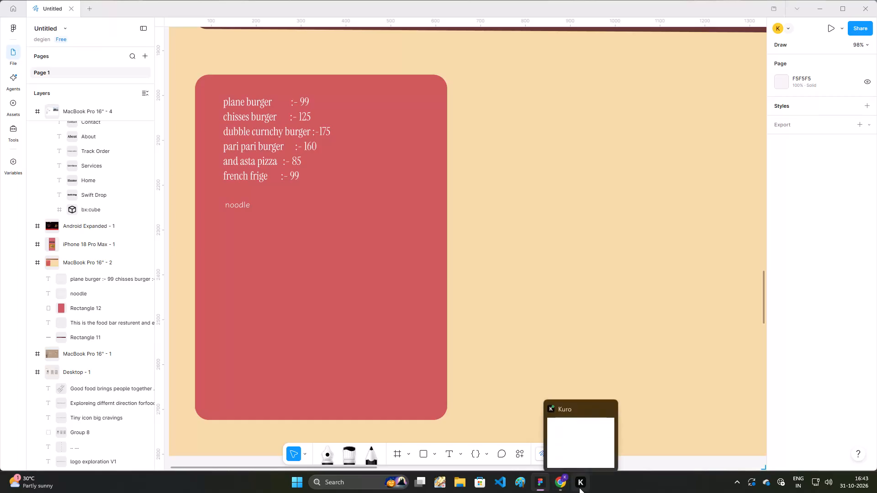
# Set the font size of the "noodle" text on the red menu card to 25.
pyautogui.click(277, 207)
pyautogui.doubleClick(252, 207)
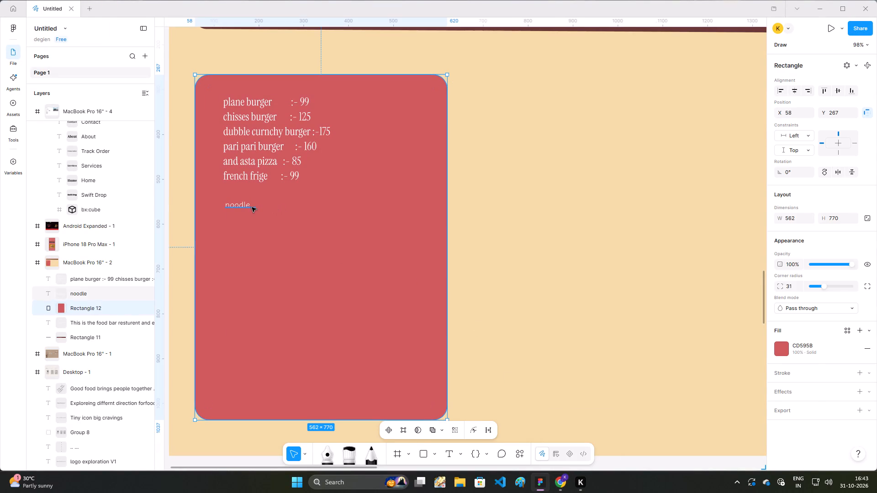
pyautogui.click(244, 206)
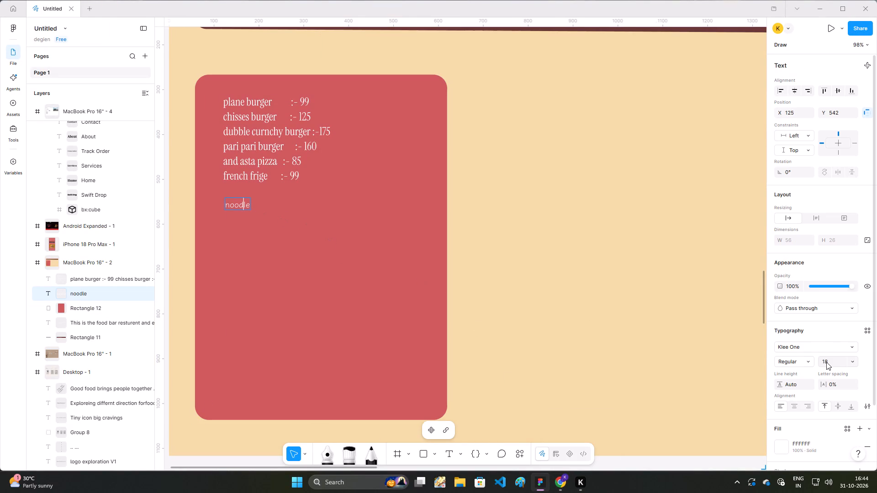
pyautogui.doubleClick(826, 362)
pyautogui.write('25')
pyautogui.press('Return')
pyautogui.hotkey('ctrl', 'a')
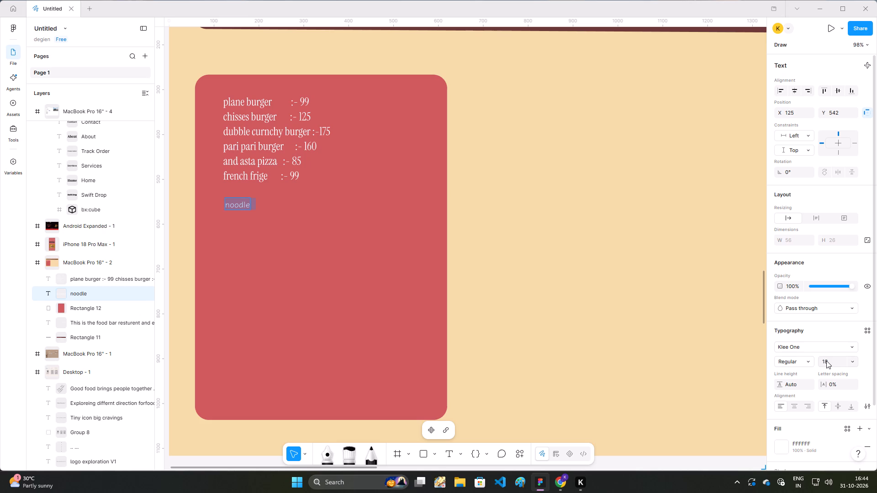
pyautogui.doubleClick(825, 362)
pyautogui.write('25')
pyautogui.press('Return')
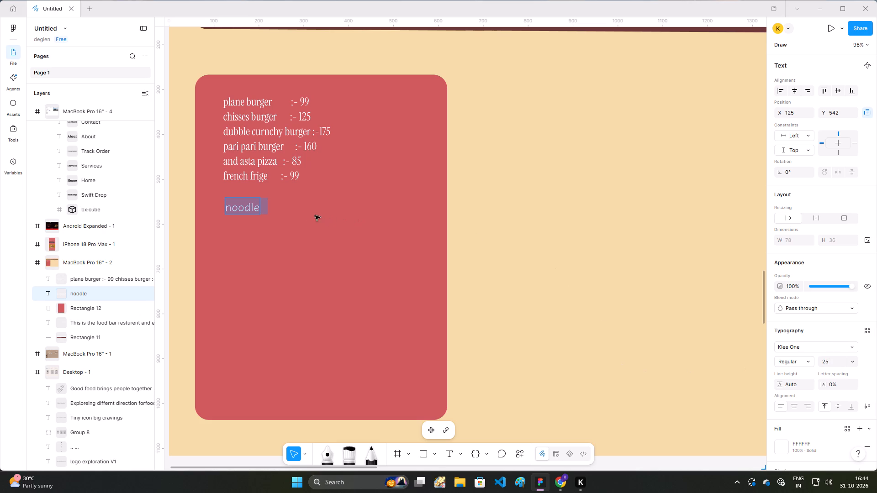
# Nudge the "noodle" text sideways to X 127.
pyautogui.click(266, 203)
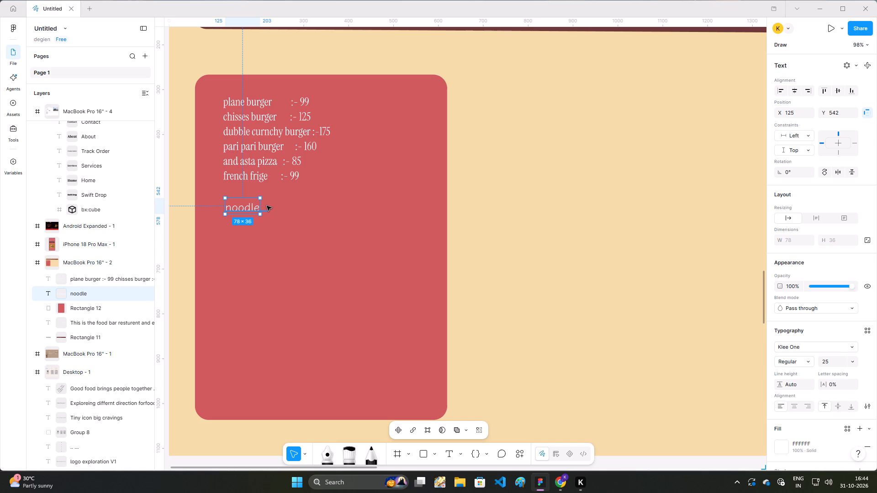
pyautogui.press('Right')
pyautogui.press('Right')
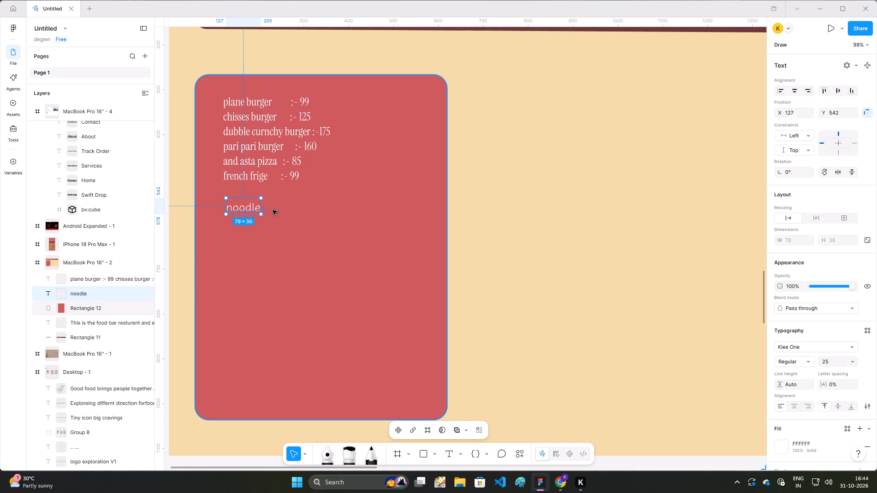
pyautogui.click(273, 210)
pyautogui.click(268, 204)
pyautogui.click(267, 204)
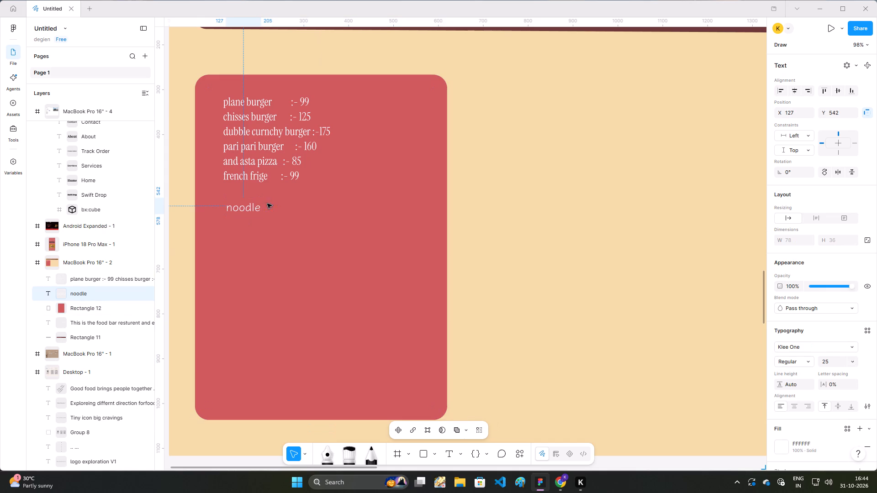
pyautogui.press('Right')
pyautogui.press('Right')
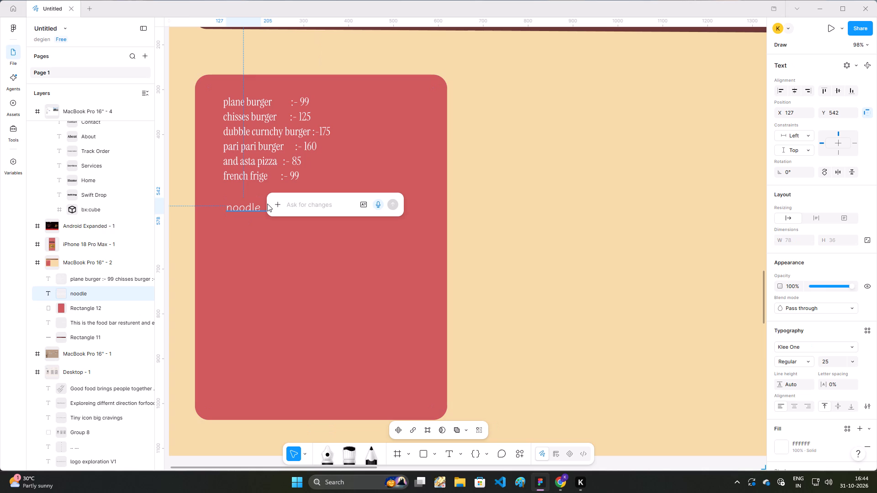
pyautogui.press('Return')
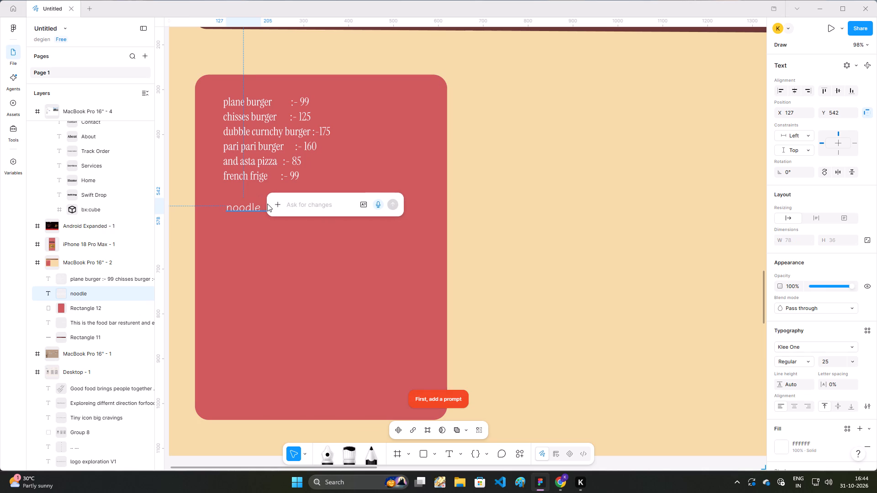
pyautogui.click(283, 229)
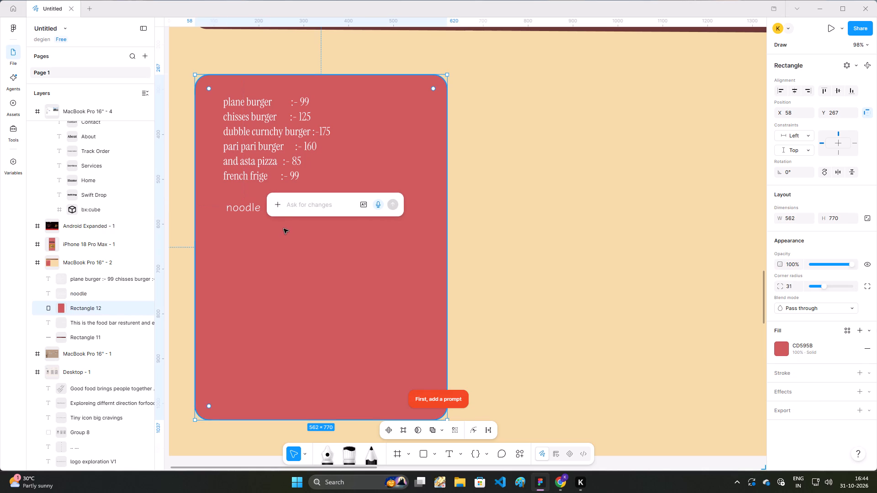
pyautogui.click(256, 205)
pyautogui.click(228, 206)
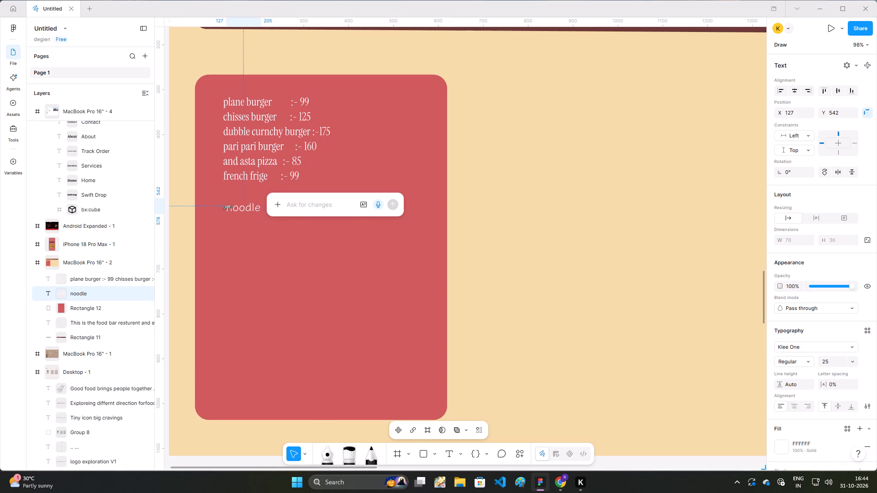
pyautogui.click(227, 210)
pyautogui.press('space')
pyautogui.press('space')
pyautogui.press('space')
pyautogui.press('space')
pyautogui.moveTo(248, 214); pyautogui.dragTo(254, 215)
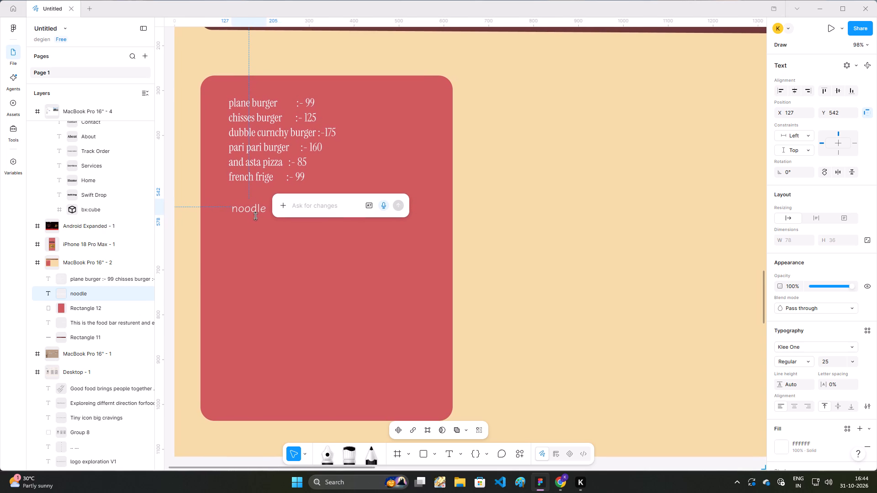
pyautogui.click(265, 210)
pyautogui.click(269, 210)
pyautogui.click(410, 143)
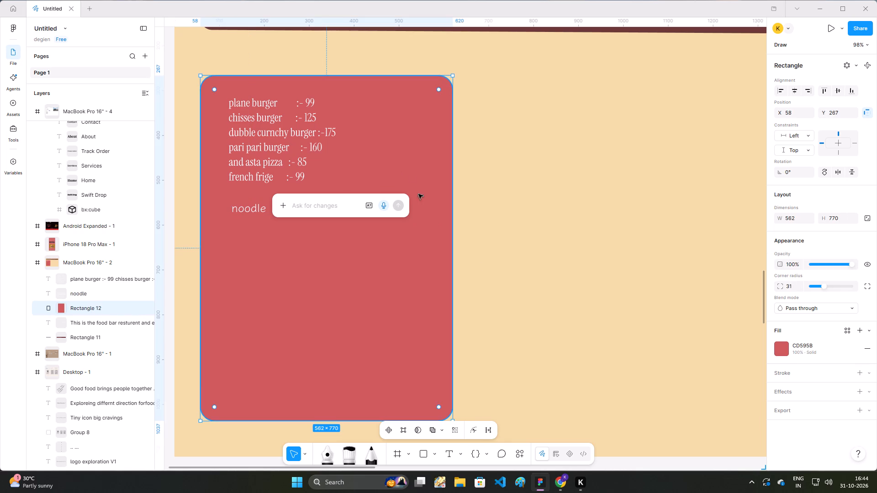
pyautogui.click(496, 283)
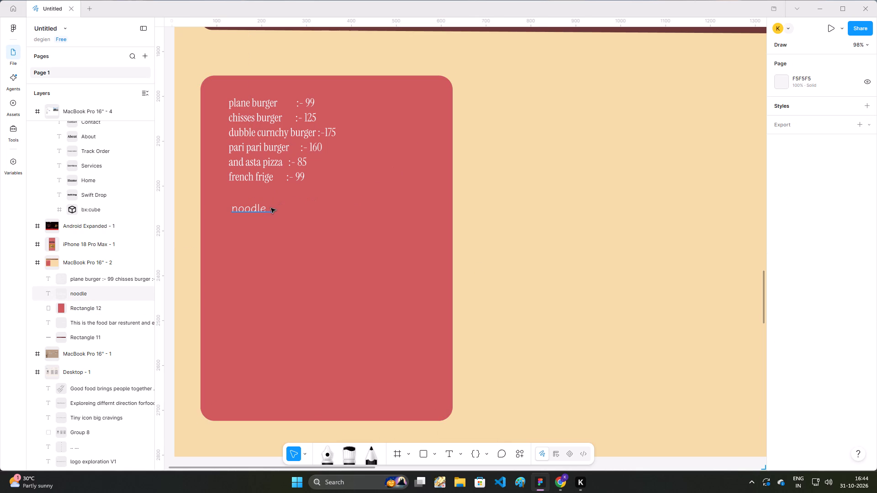
# Widen the "noodle" text box to about 96 px.
pyautogui.click(270, 206)
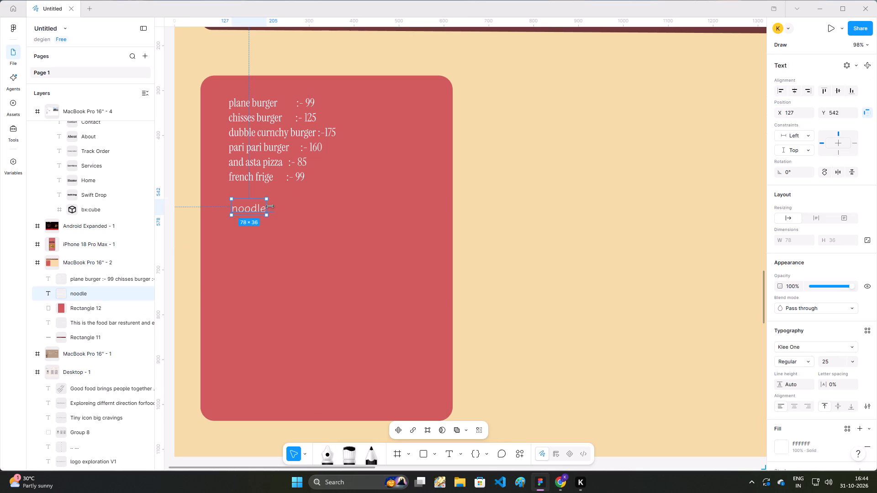
pyautogui.moveTo(270, 206); pyautogui.dragTo(275, 205)
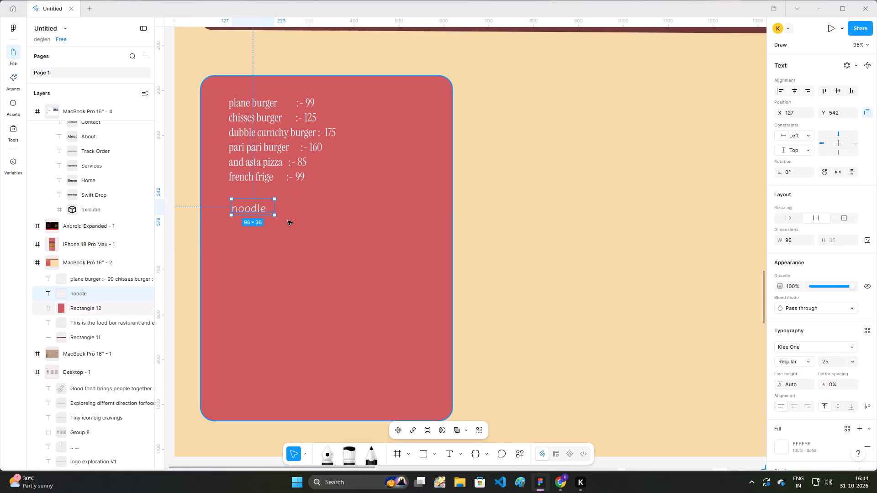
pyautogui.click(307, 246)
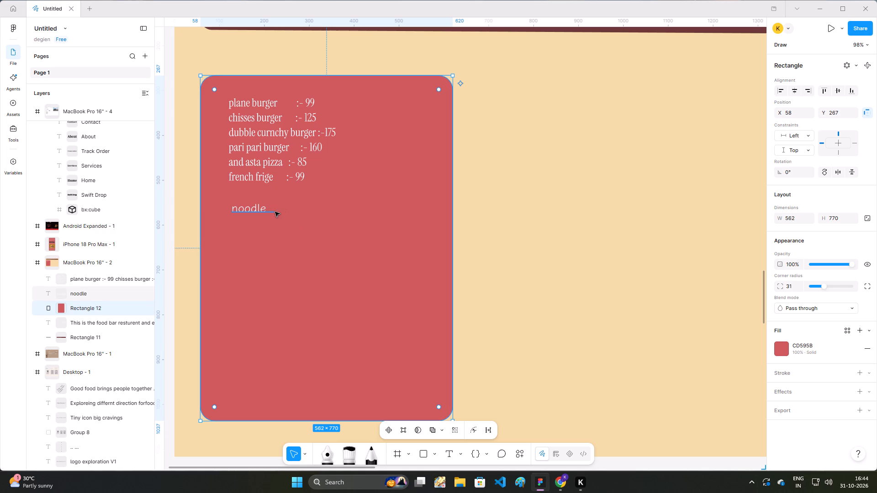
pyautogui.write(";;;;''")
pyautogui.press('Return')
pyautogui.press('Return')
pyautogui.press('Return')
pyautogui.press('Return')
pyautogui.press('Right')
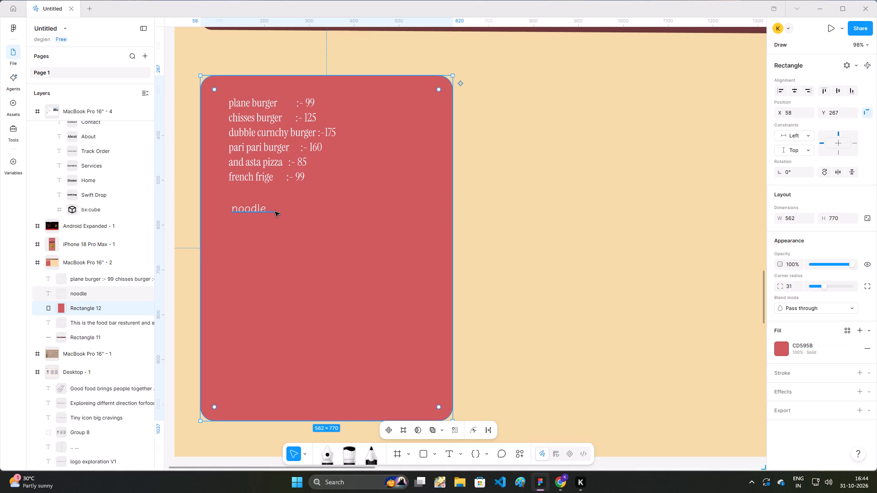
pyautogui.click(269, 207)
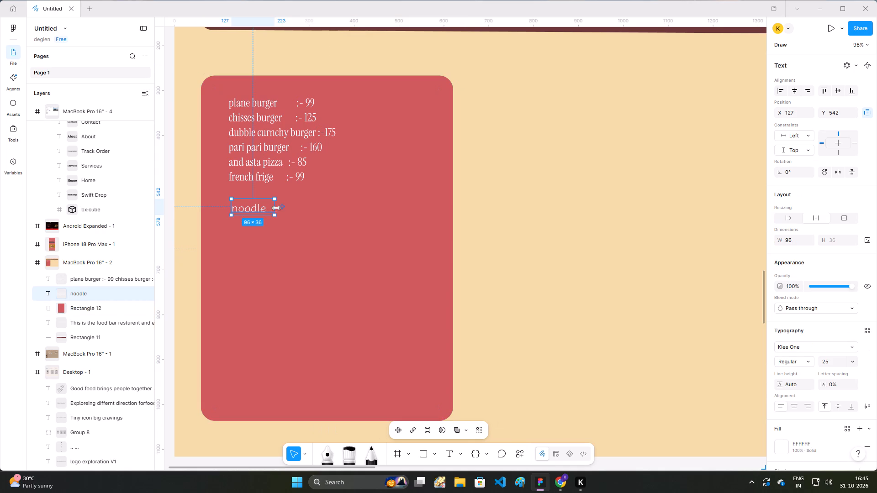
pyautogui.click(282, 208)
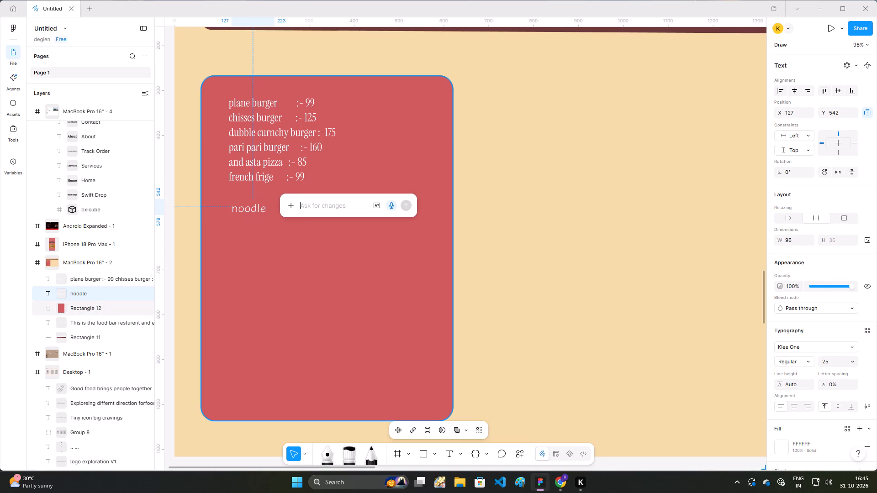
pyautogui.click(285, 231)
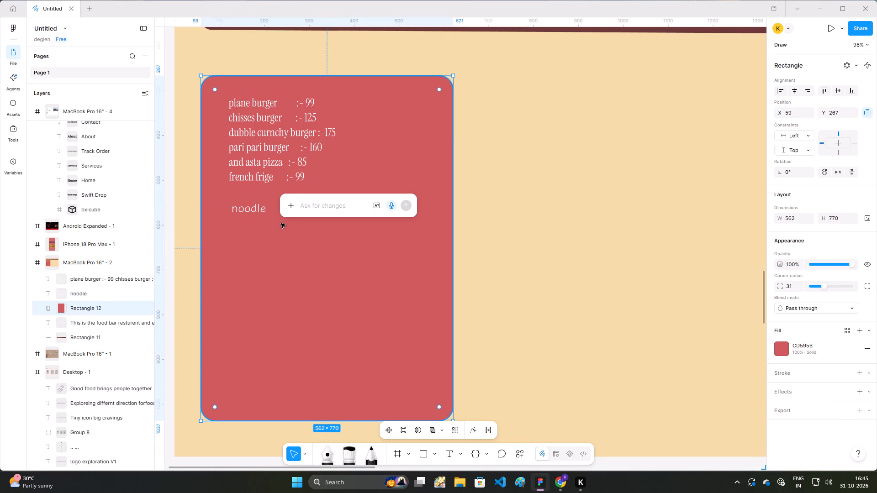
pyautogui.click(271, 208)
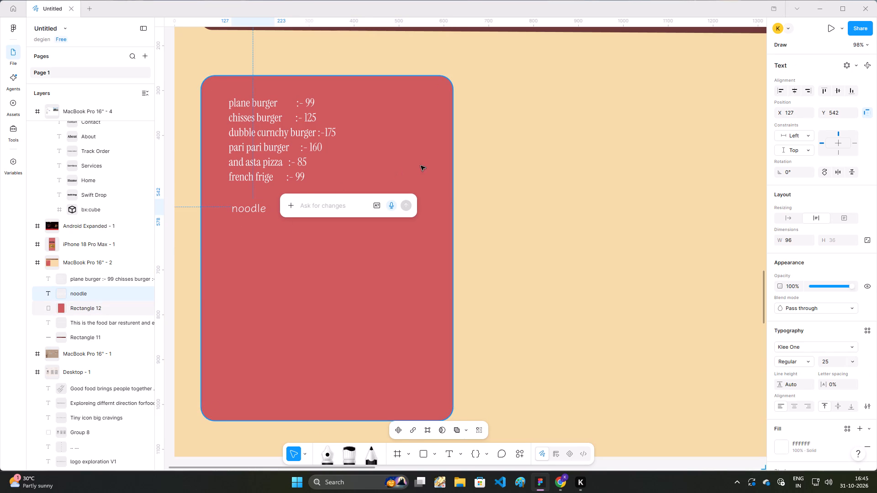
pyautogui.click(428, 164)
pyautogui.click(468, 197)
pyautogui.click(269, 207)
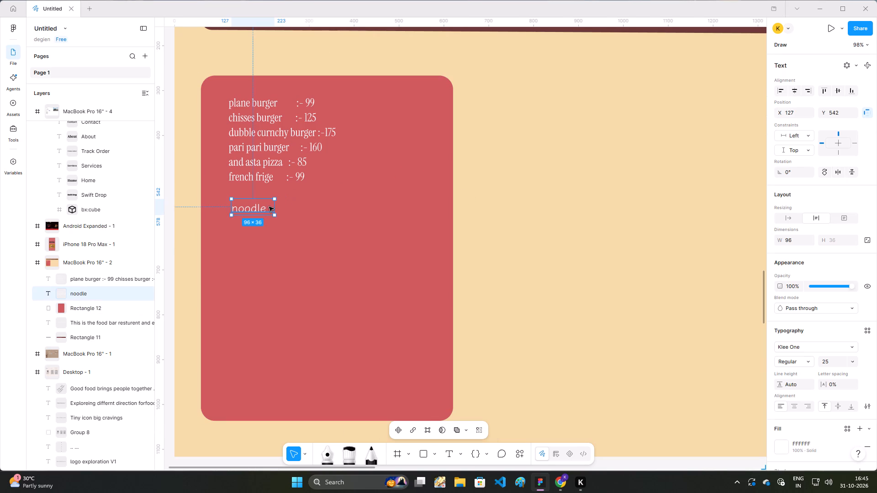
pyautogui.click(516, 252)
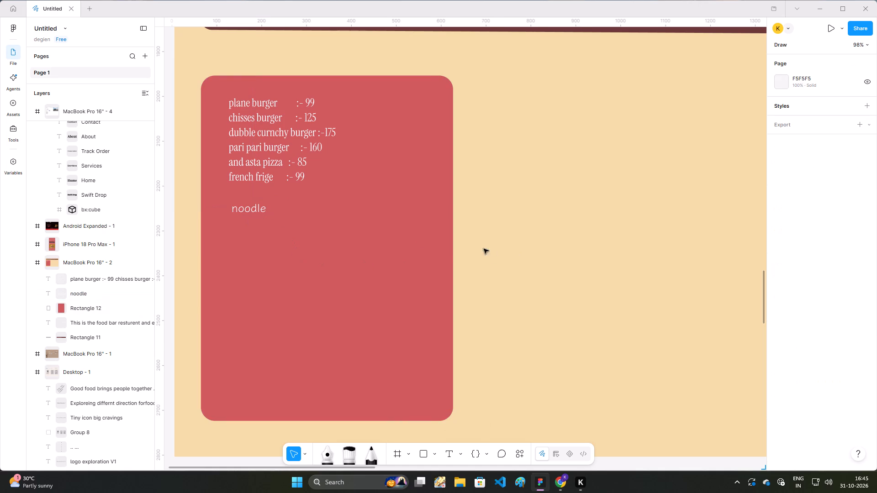
# Delete the red card rectangle behind the menu text on the food bar page.
pyautogui.click(280, 208)
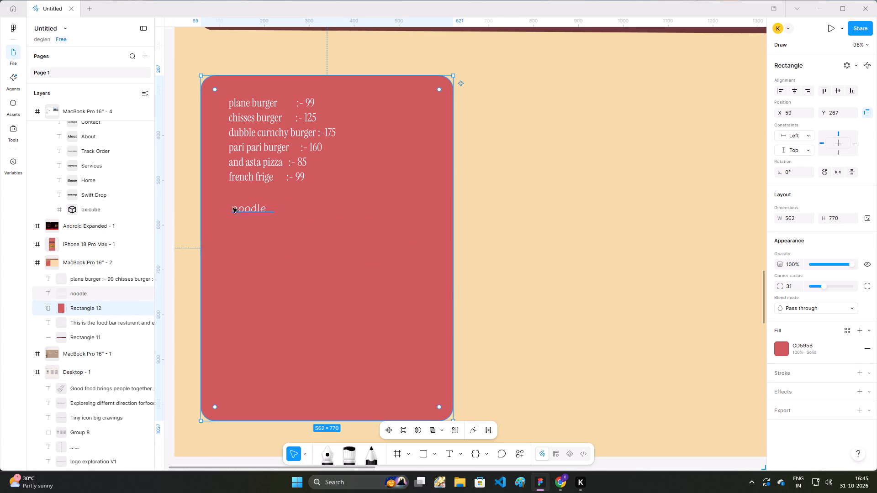
pyautogui.press('BackSpace')
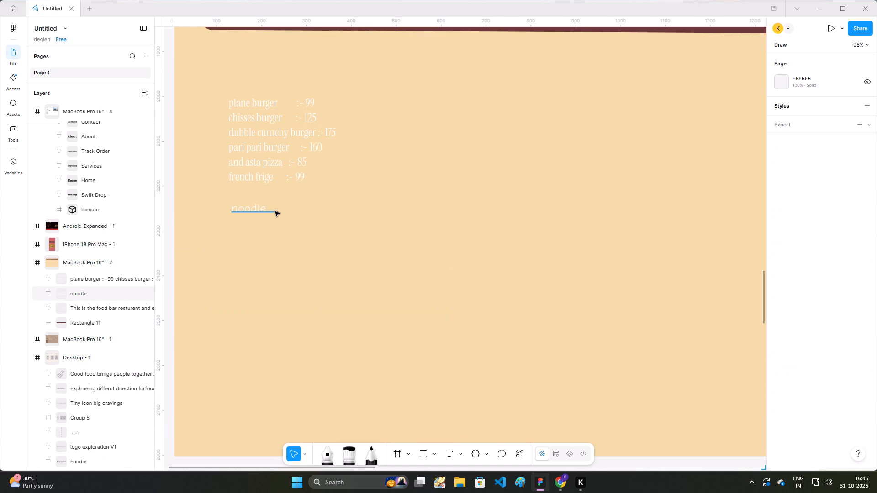
pyautogui.press('BackSpace')
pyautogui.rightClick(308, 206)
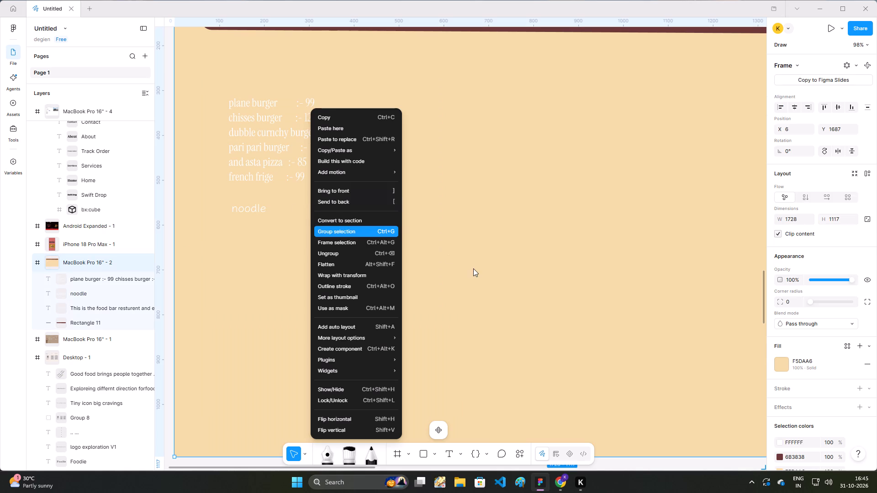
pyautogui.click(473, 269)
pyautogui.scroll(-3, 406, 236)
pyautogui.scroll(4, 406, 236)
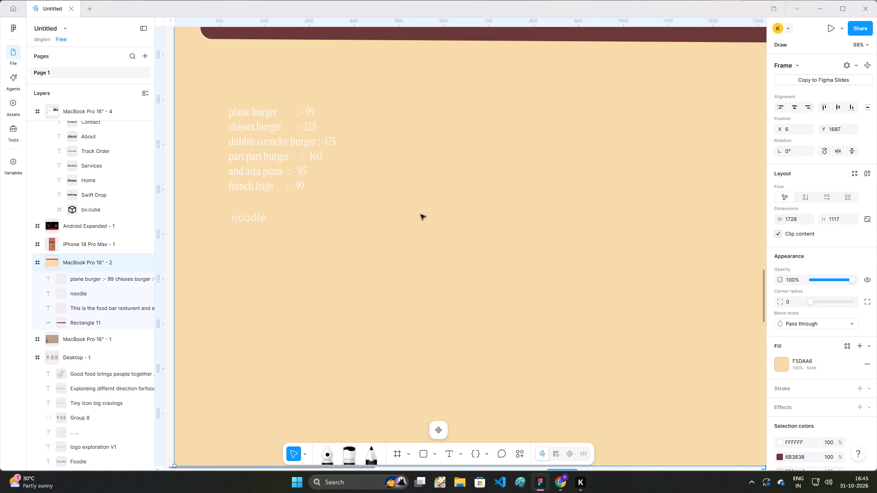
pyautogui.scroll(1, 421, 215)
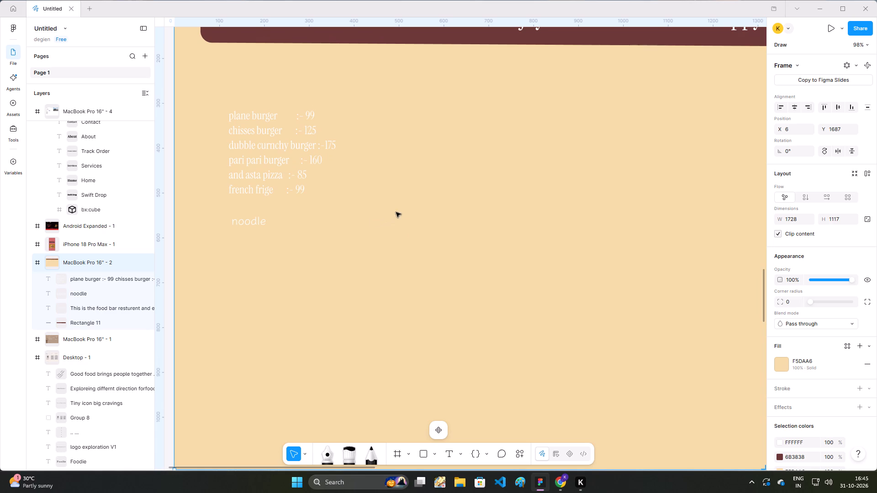
# Move the food bar page frame on the canvas to about X 37, Y 1941.
pyautogui.moveTo(547, 217); pyautogui.dragTo(534, 492)
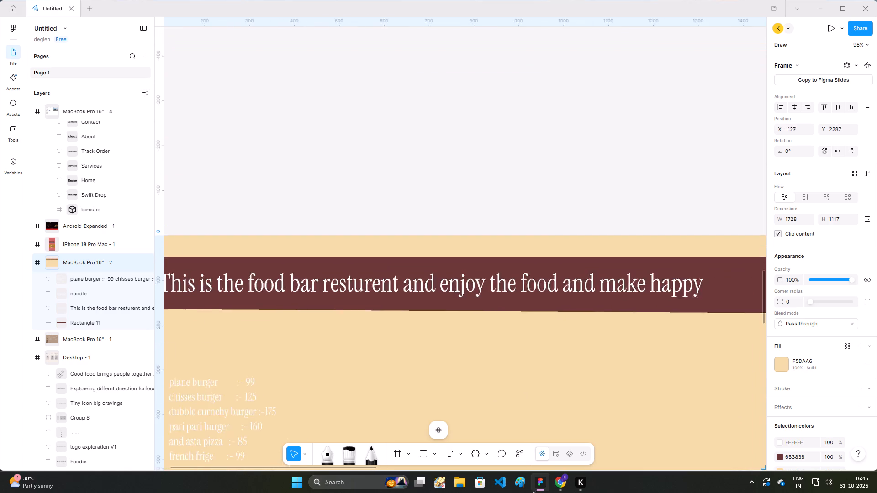
pyautogui.moveTo(534, 492); pyautogui.dragTo(561, 257)
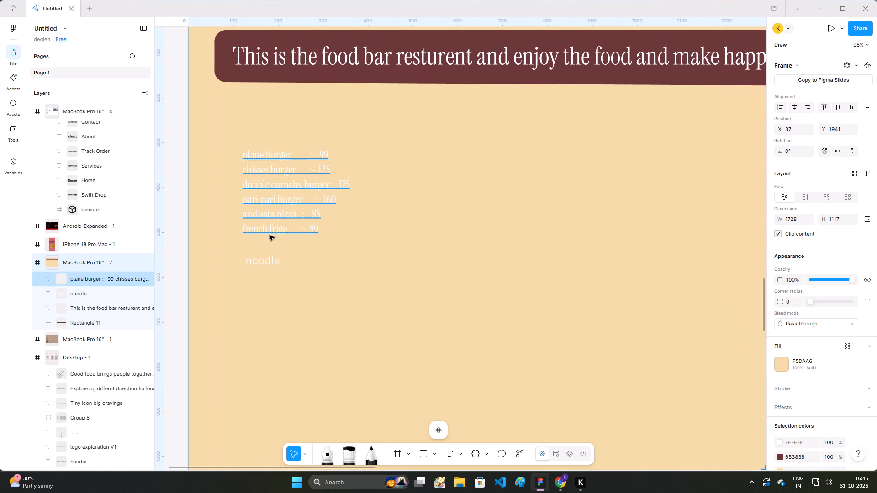
# Set the font size of the "noodle" text below the burger menu list to 24.
pyautogui.click(281, 260)
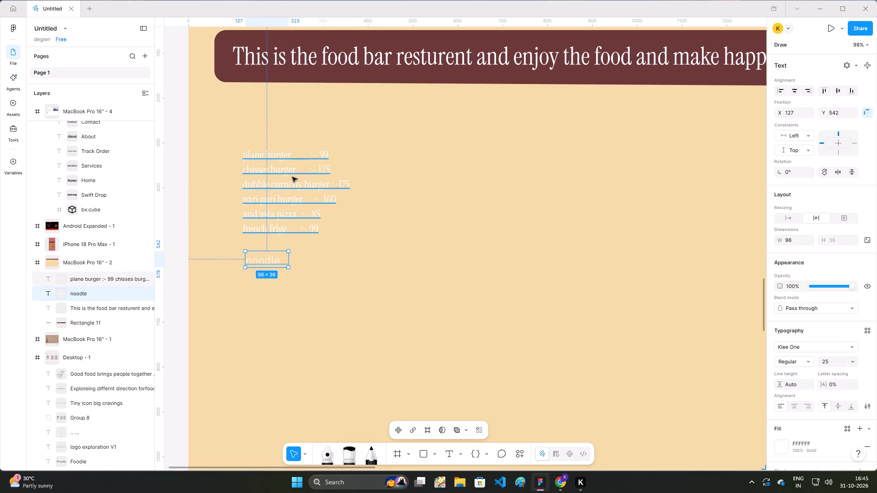
pyautogui.click(291, 150)
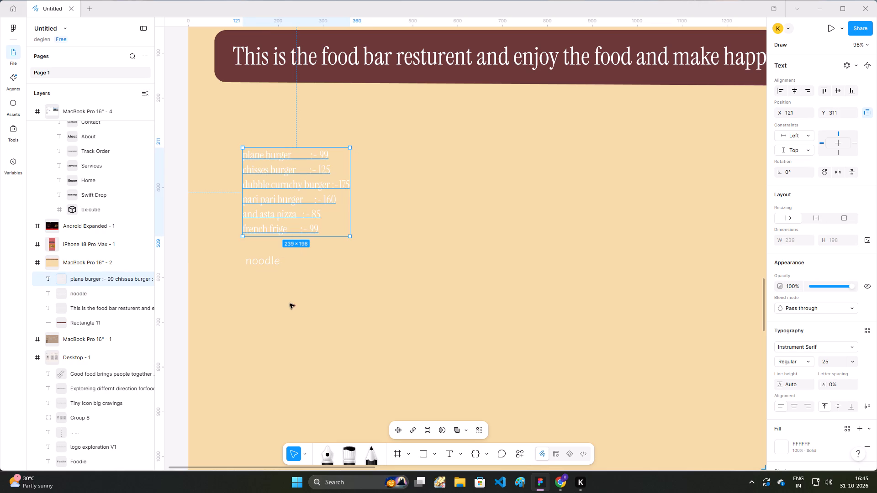
pyautogui.click(280, 261)
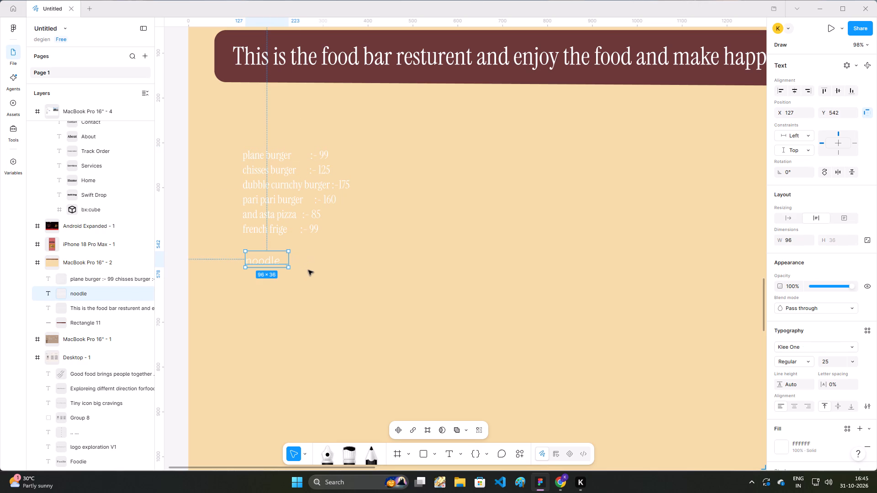
pyautogui.write("''';;;")
pyautogui.click(831, 359)
pyautogui.click(830, 362)
pyautogui.click(830, 362)
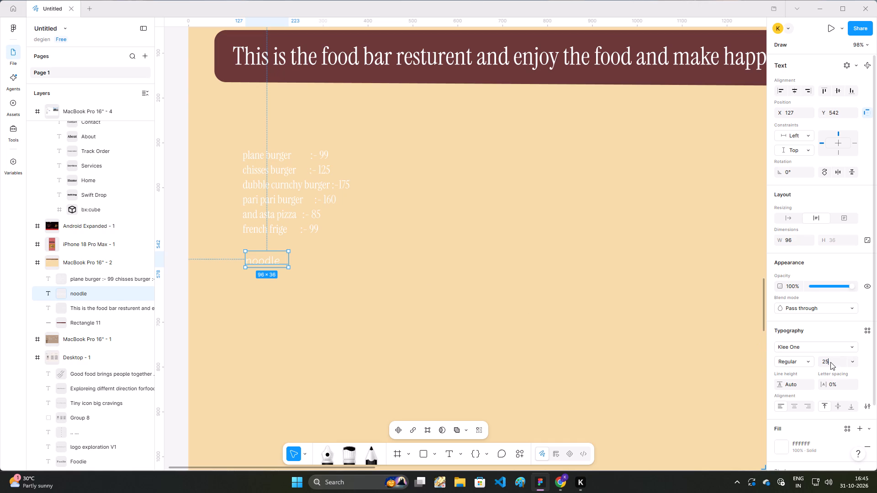
pyautogui.click(852, 360)
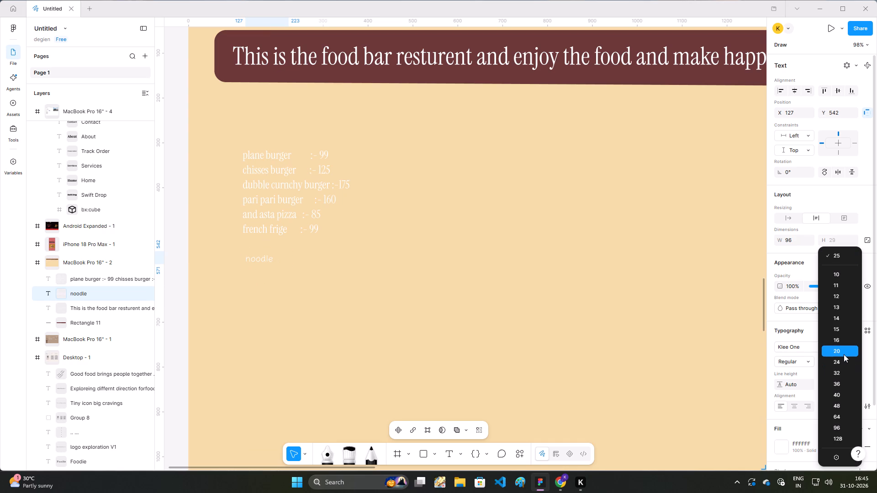
pyautogui.click(845, 365)
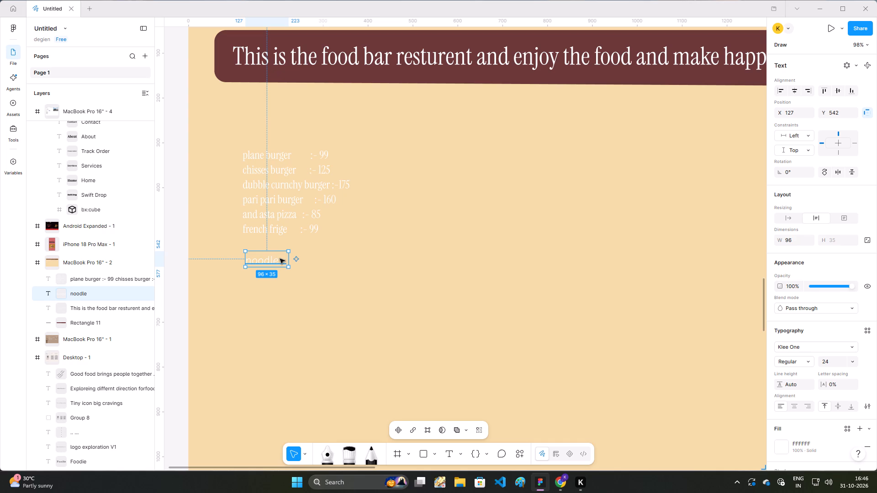
pyautogui.press('Return')
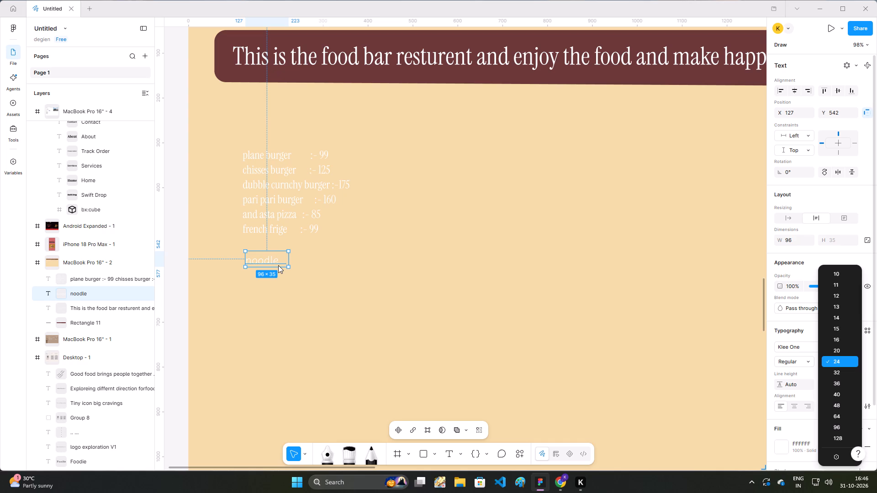
pyautogui.press('Return')
pyautogui.press('Return')
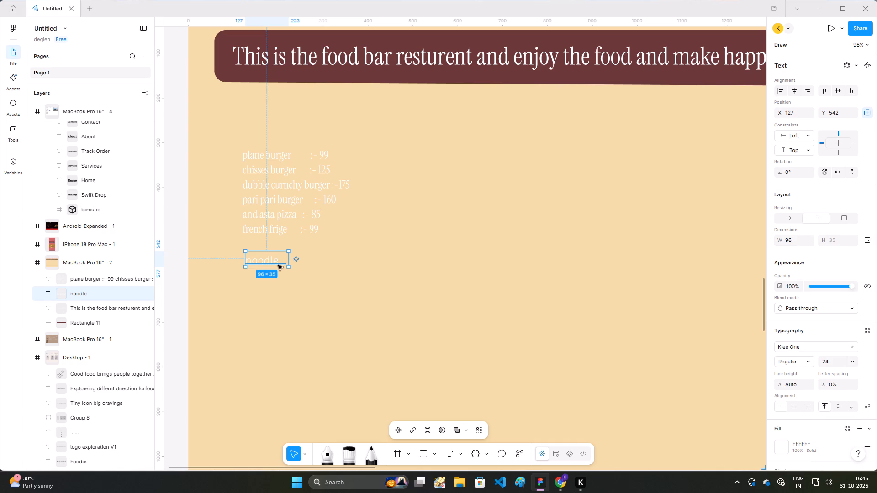
pyautogui.click(307, 296)
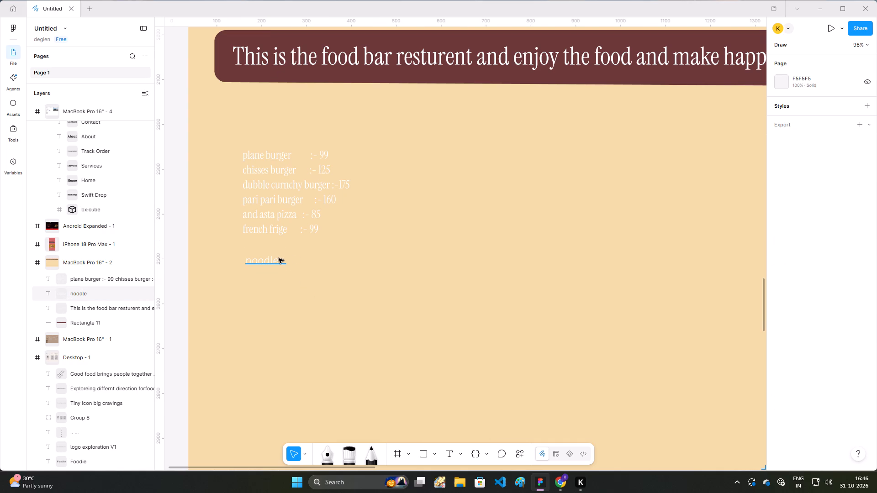
# Retype the content of the text box below the menu list as "noodle".
pyautogui.click(283, 258)
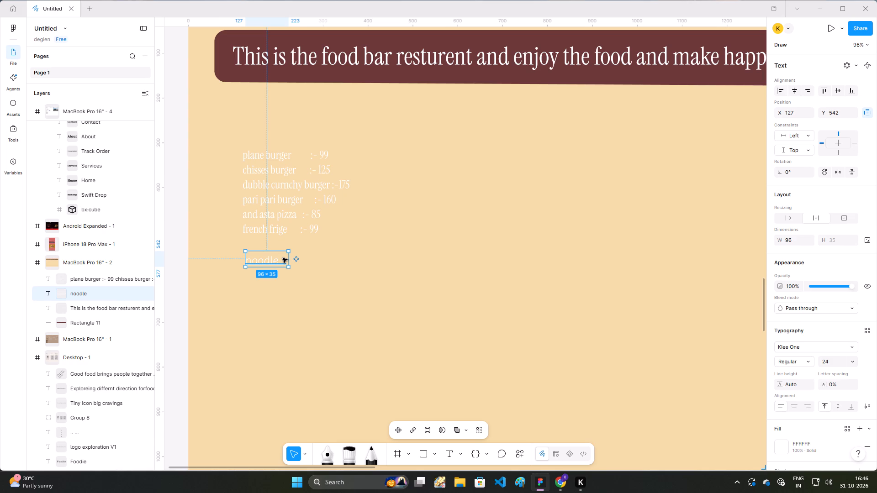
pyautogui.press(';')
pyautogui.click(282, 259)
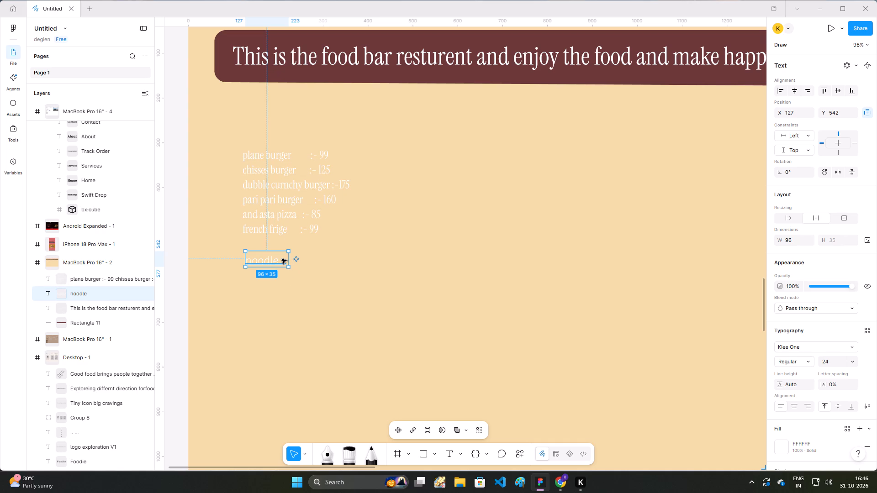
pyautogui.click(282, 259)
pyautogui.press('Return')
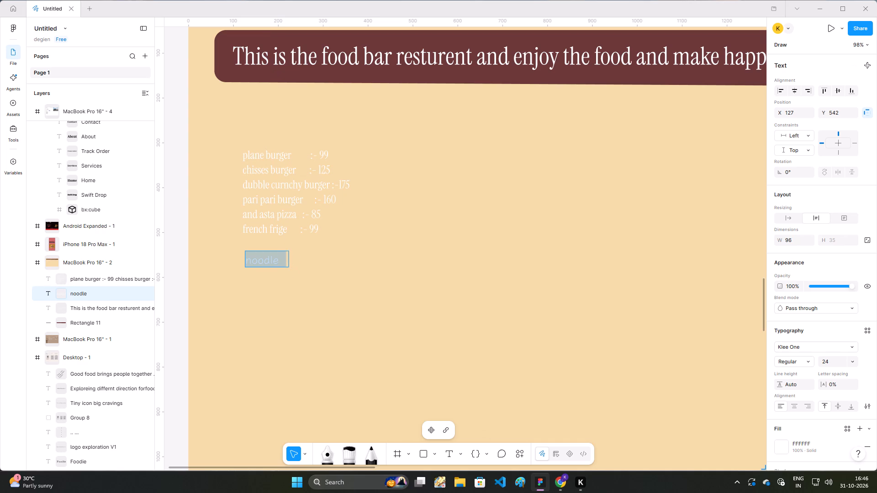
pyautogui.press(';')
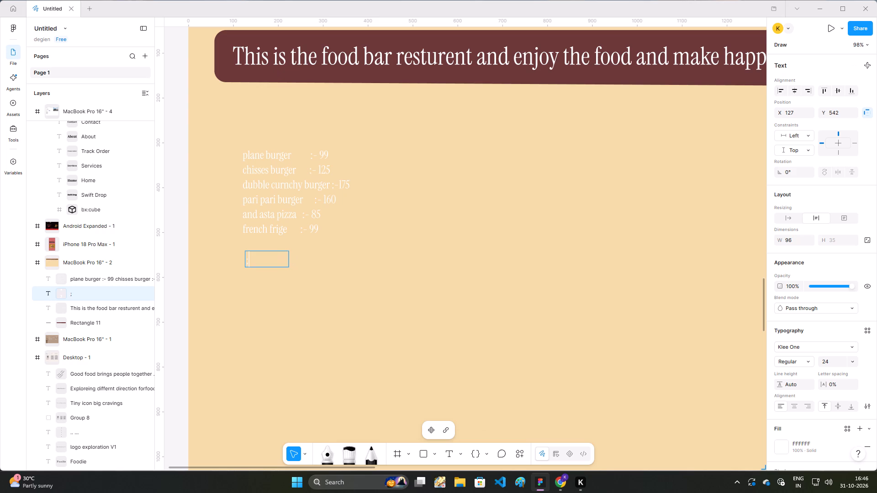
pyautogui.press('BackSpace')
pyautogui.write('noo')
pyautogui.press('d')
pyautogui.write('le')
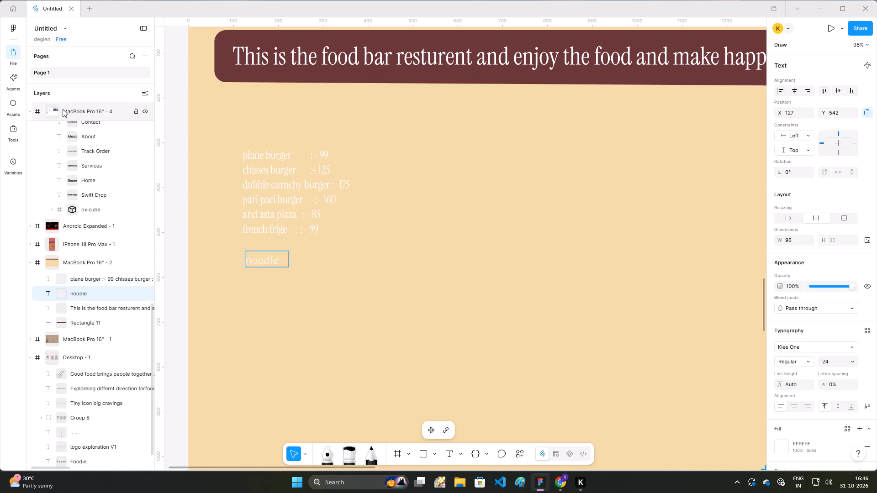
# Append the price ":-99" to the "noodle" text, separated from the name by five spaces.
pyautogui.press(';')
pyautogui.press('BackSpace')
pyautogui.press("'")
pyautogui.press('BackSpace')
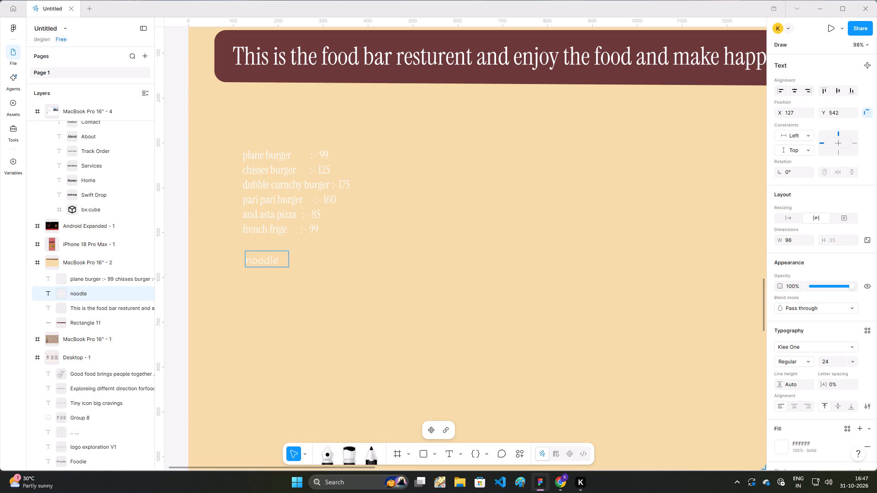
pyautogui.press('space')
pyautogui.press('space')
pyautogui.press('space')
pyautogui.press('space')
pyautogui.press('space')
pyautogui.hotkey('shift', ':')
pyautogui.press('BackSpace')
pyautogui.press('BackSpace')
pyautogui.press('space')
pyautogui.hotkey('shift', ':')
pyautogui.press('-')
pyautogui.write('99')
pyautogui.moveTo(333, 291); pyautogui.dragTo(336, 287)
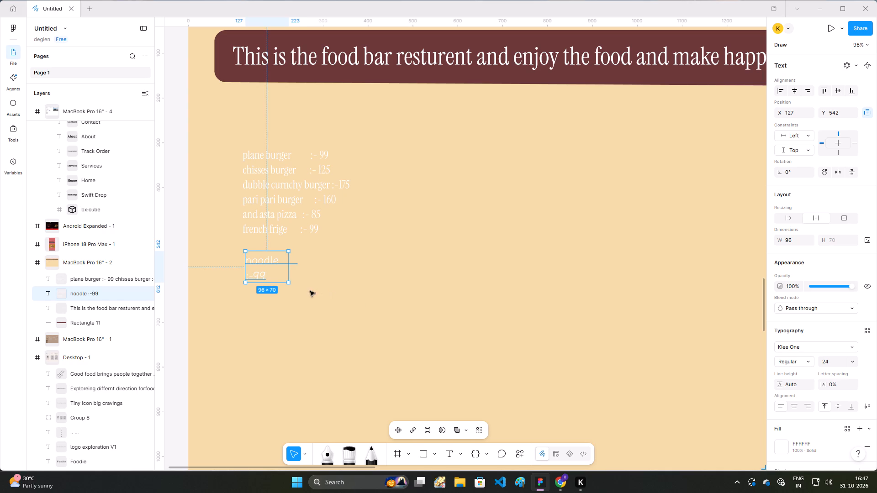
# Widen the "noodle :-99" text box to about 239 px so the name and price fit on one line.
pyautogui.moveTo(289, 274); pyautogui.dragTo(353, 267)
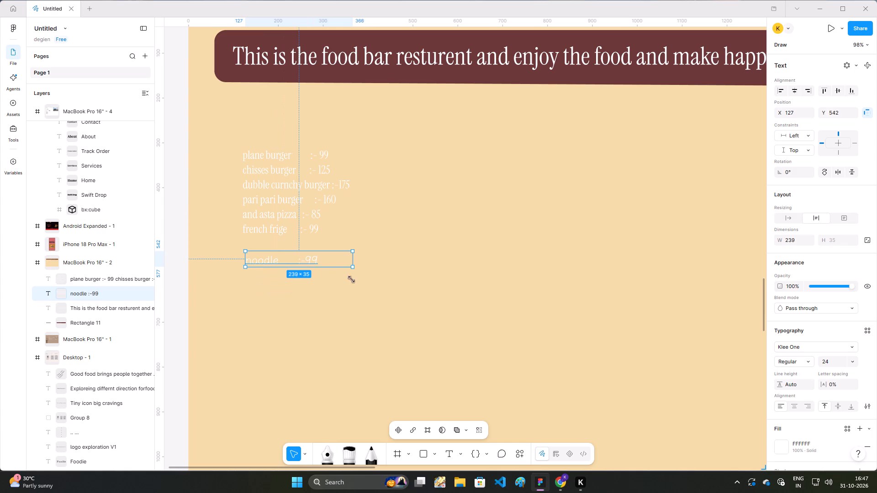
pyautogui.click(339, 328)
# Add an empty line after the price in the "noodle :-99" text box below the menu list.
pyautogui.click(278, 253)
pyautogui.click(321, 257)
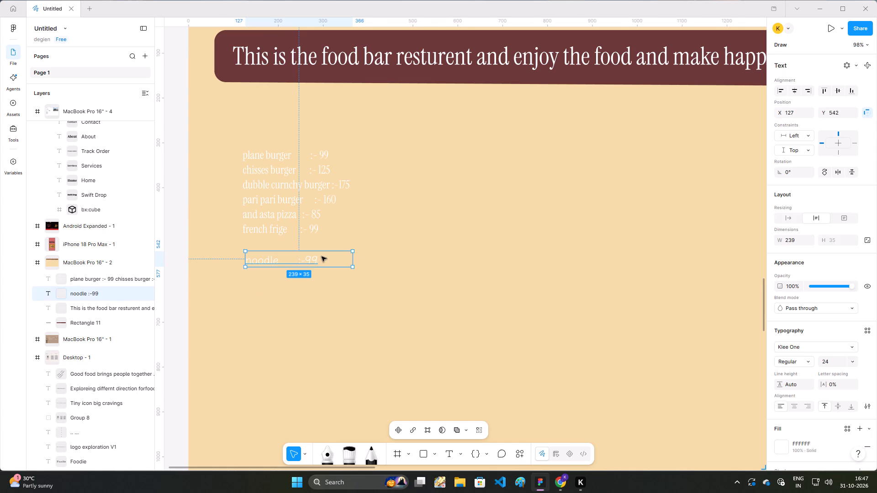
pyautogui.click(321, 265)
pyautogui.click(322, 263)
pyautogui.doubleClick(316, 263)
pyautogui.click(320, 262)
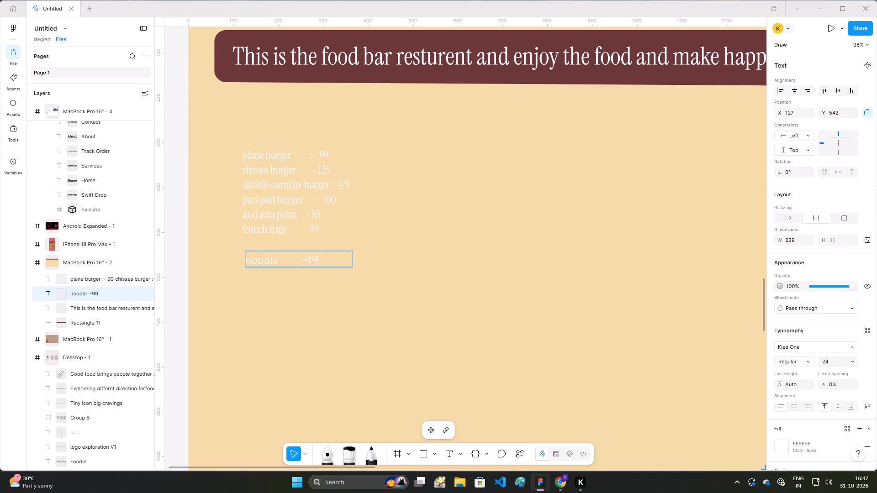
pyautogui.press('Return')
# Leave the noodle text and return to the Our Service section of the Swift Drop landing page.
pyautogui.keyDown('ctrl'); pyautogui.scroll(-5, 480, 313); pyautogui.keyUp('ctrl')
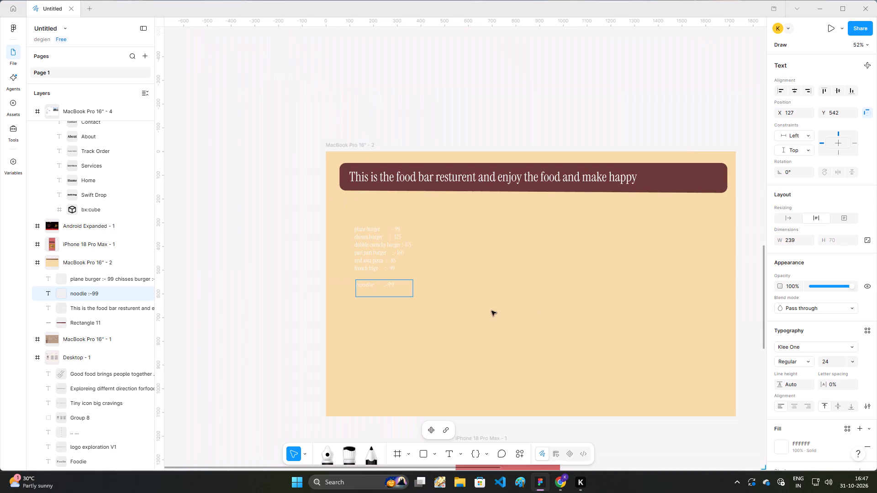
pyautogui.scroll(-17, 562, 304)
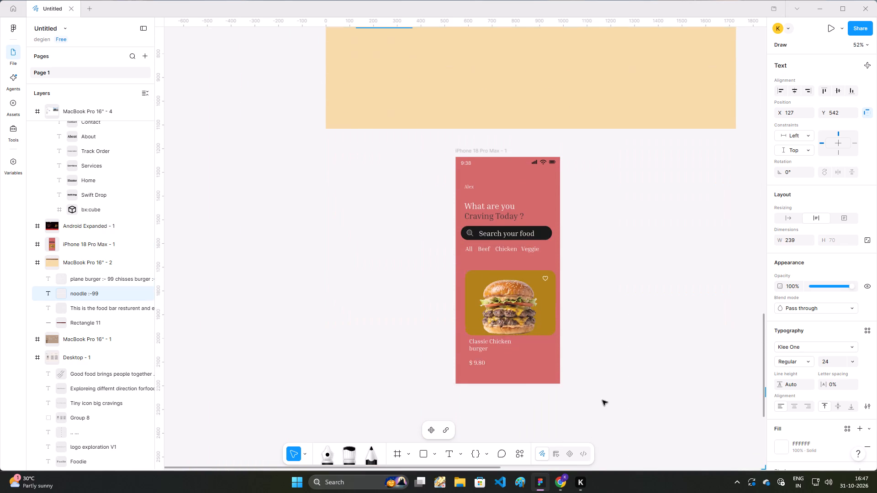
pyautogui.scroll(-15, 602, 400)
pyautogui.press('Right')
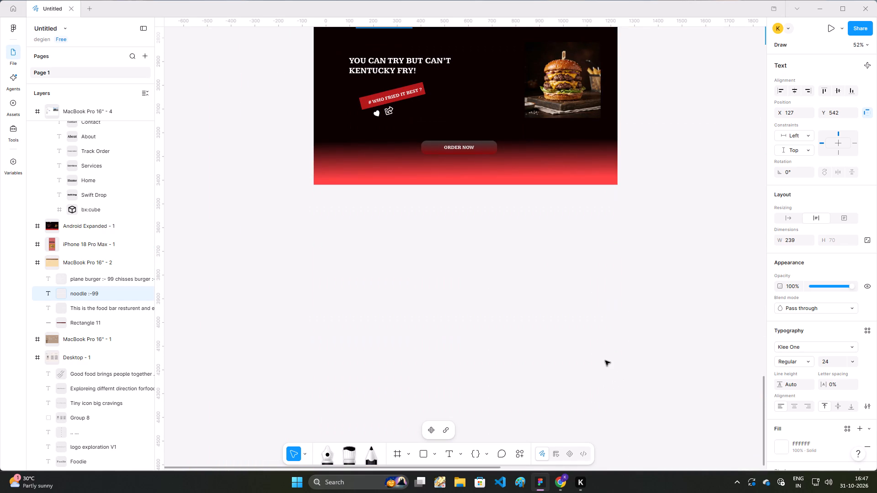
pyautogui.press('Right')
pyautogui.press('Right')
pyautogui.scroll(7, 662, 151)
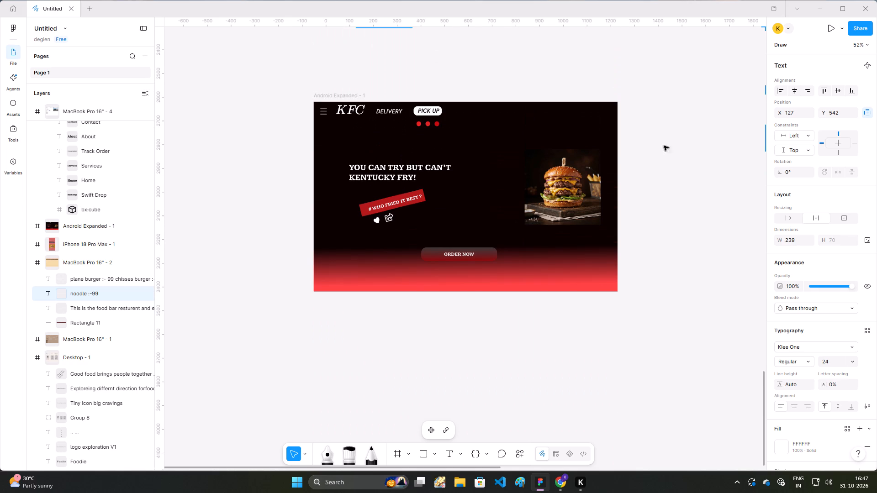
pyautogui.press('Right')
pyautogui.press('Right')
pyautogui.press('Right')
pyautogui.press('Right')
pyautogui.click(558, 161)
pyautogui.click(752, 175)
pyautogui.click(647, 182)
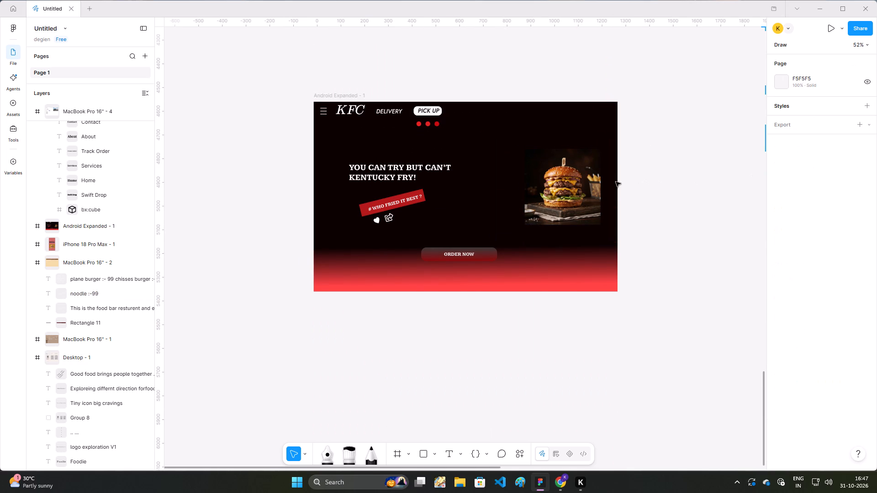
pyautogui.press('Right')
pyautogui.press('Down')
pyautogui.press('Right')
pyautogui.press('Right')
pyautogui.press('Right')
pyautogui.press('Right')
pyautogui.press('Right')
pyautogui.press('Right')
pyautogui.press('Right')
pyautogui.press('Right')
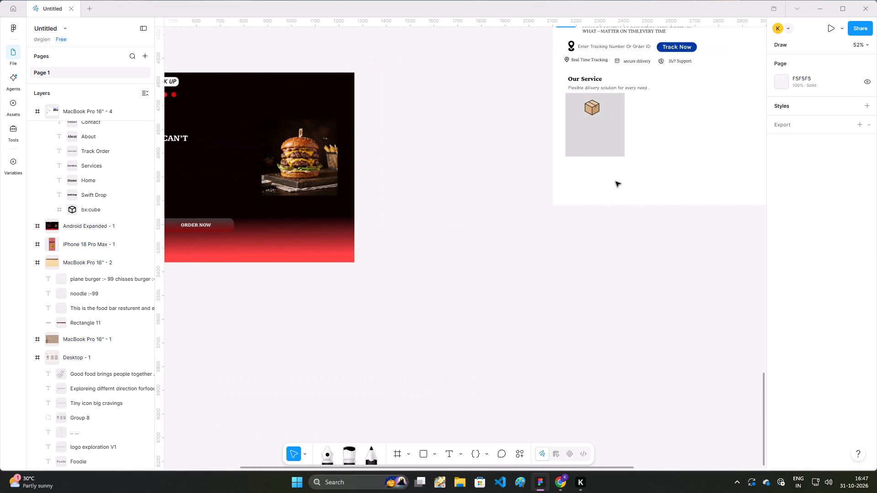
pyautogui.press('Right')
pyautogui.press('Left')
pyautogui.press('Up')
pyautogui.press('Up')
pyautogui.press('Right')
pyautogui.press('Right')
pyautogui.press('Right')
pyautogui.press('Right')
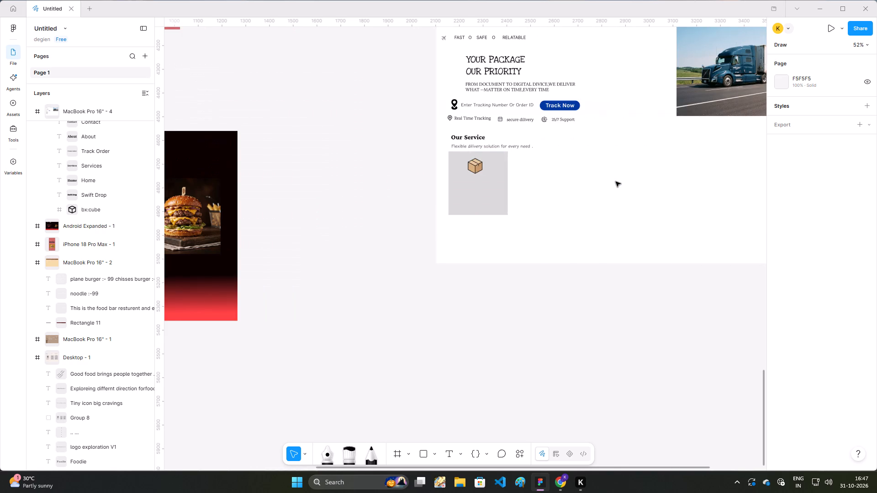
pyautogui.press('Right')
pyautogui.press('Right')
pyautogui.press('Up')
pyautogui.press('Up')
pyautogui.press('Left')
pyautogui.press('Right')
pyautogui.press('Right')
pyautogui.press('Right')
pyautogui.press('Up')
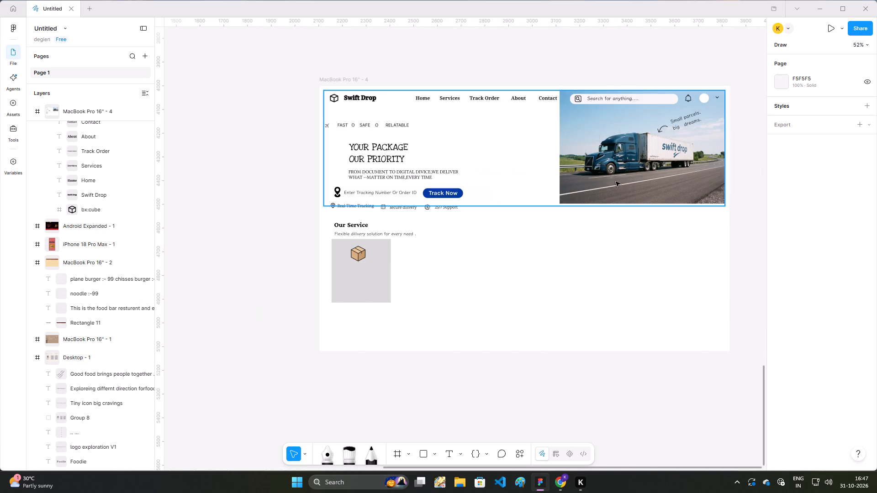
pyautogui.doubleClick(564, 243)
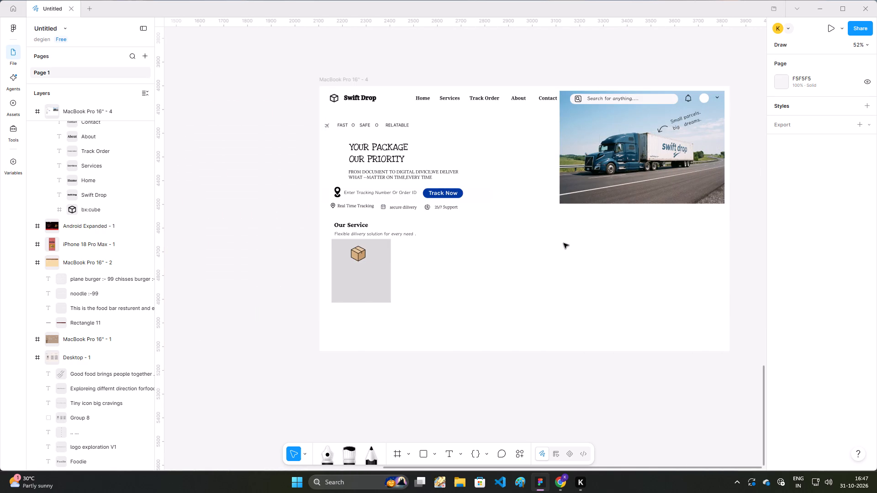
pyautogui.click(529, 243)
pyautogui.moveTo(513, 257); pyautogui.dragTo(493, 267)
pyautogui.moveTo(493, 267); pyautogui.dragTo(436, 271)
# Add the text "Express dilivery" at font size 20 below the parcel icon in the grey service card.
pyautogui.click(364, 271)
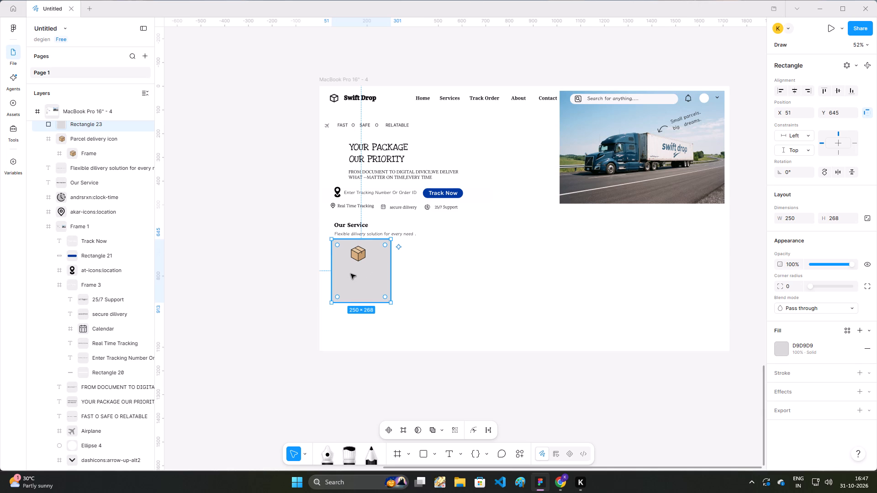
pyautogui.press('t')
pyautogui.click(343, 274)
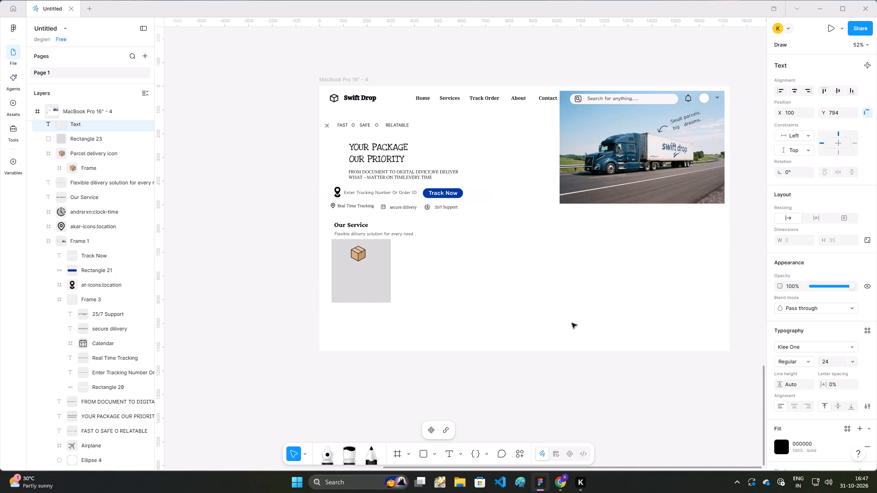
pyautogui.doubleClick(829, 361)
pyautogui.write('20')
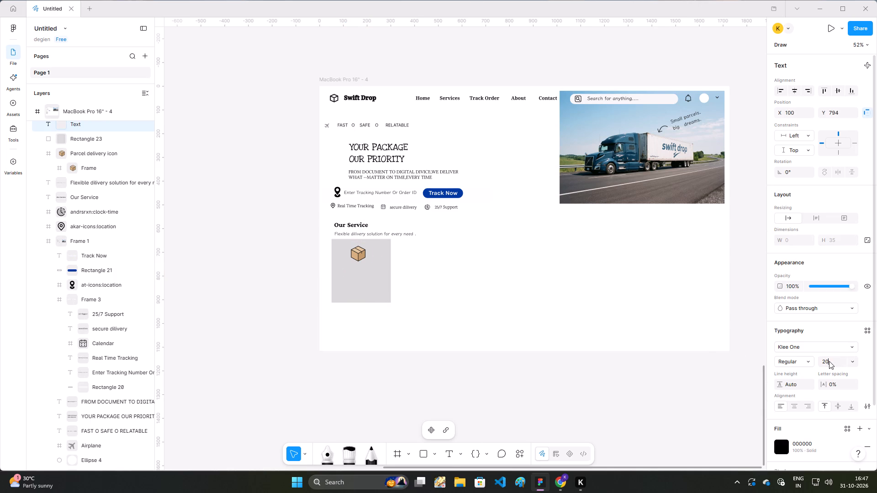
pyautogui.press('Return')
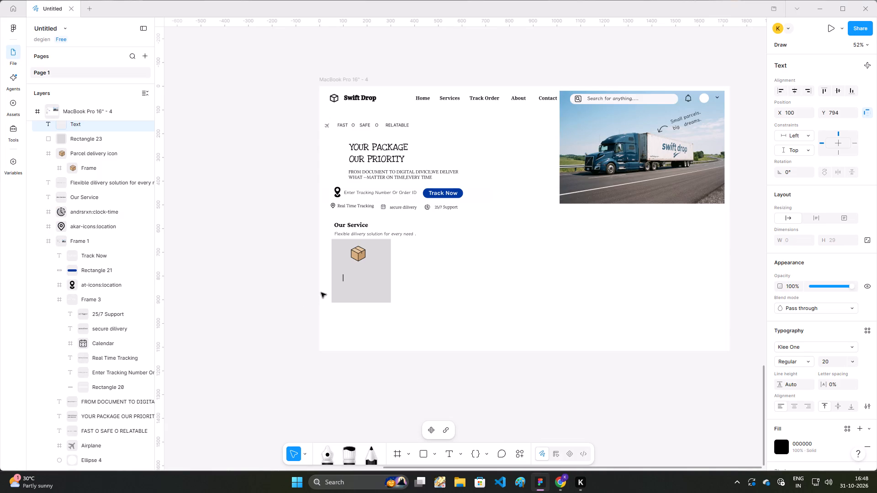
pyautogui.press('x')
pyautogui.write('press')
pyautogui.press('space')
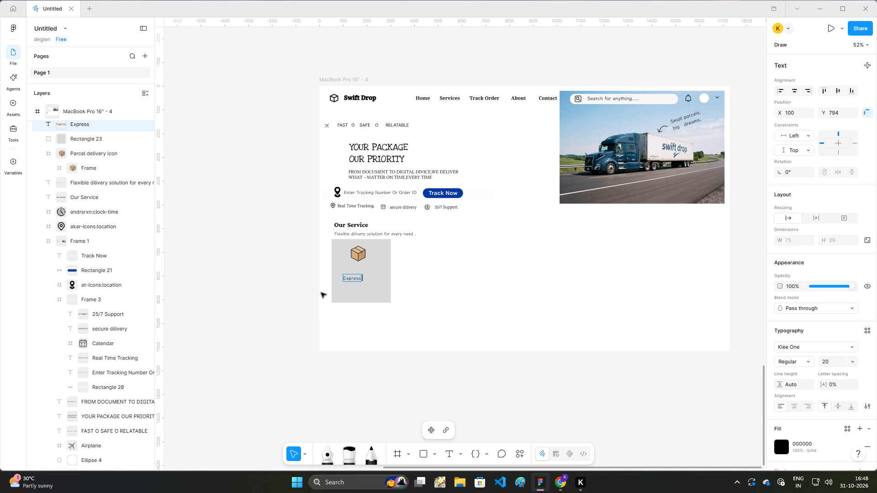
pyautogui.press('d')
pyautogui.write('il')
pyautogui.press('i')
pyautogui.write('very')
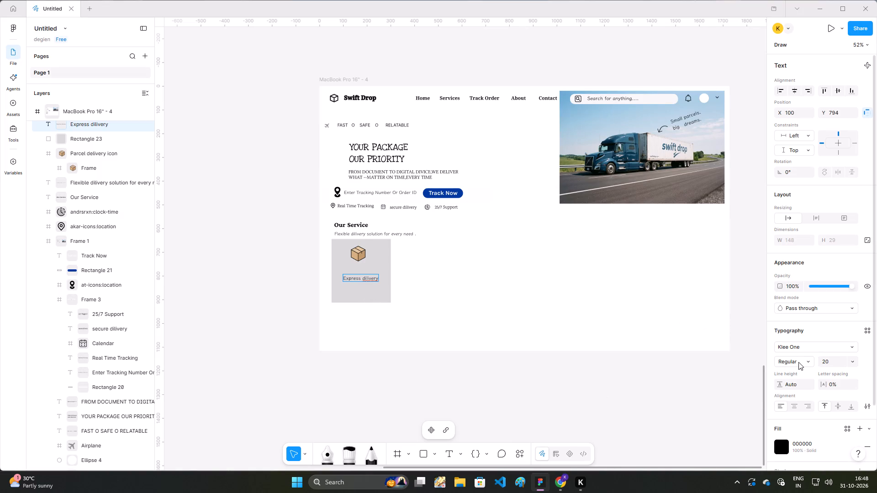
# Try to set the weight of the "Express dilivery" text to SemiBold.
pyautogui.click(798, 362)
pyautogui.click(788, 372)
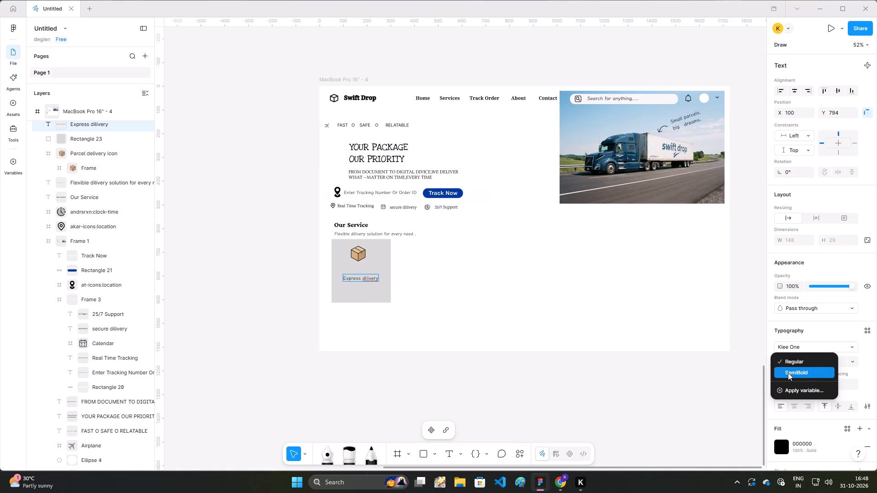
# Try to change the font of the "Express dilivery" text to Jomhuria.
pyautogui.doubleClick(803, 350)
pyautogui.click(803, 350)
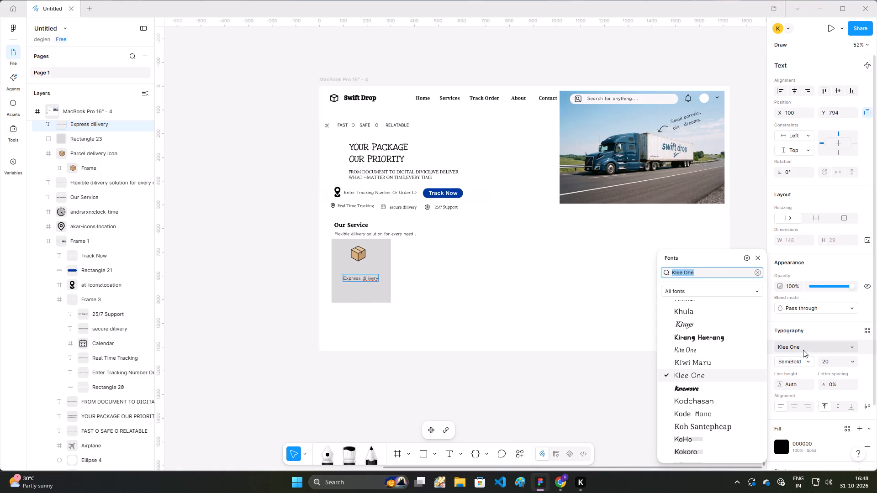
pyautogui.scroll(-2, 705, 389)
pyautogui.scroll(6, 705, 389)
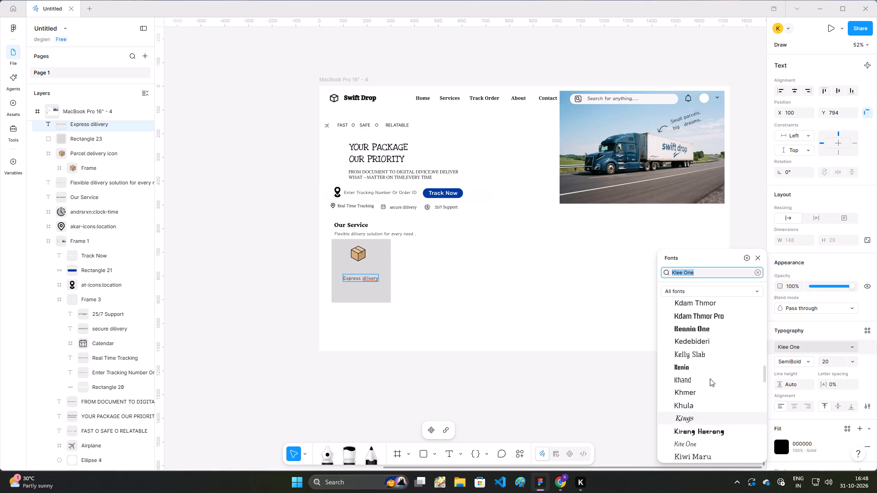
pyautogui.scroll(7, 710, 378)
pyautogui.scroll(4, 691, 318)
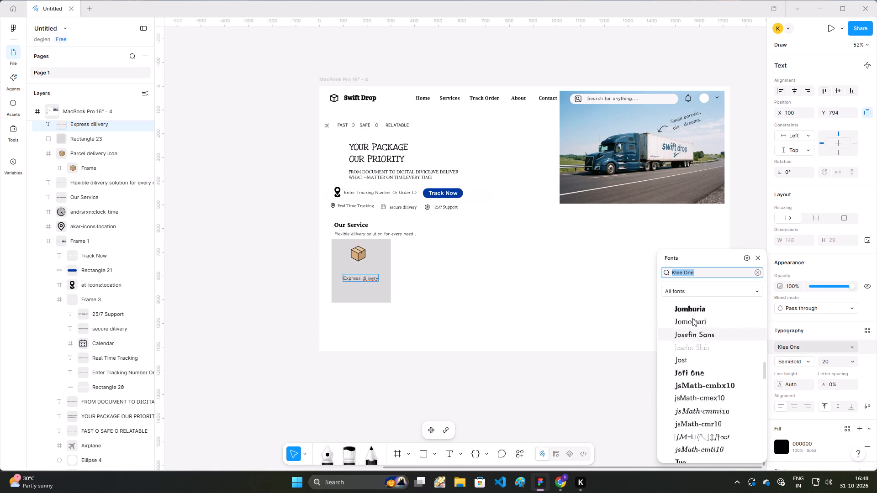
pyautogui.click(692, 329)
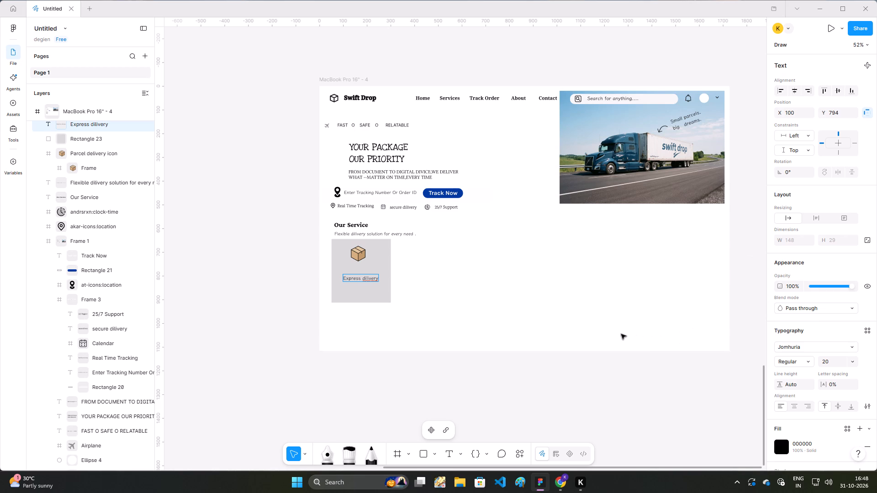
# Change the font of the "Express dilivery" text to HeadlandOne.
pyautogui.hotkey('ctrl', 'a')
pyautogui.hotkey('ctrl', 'a')
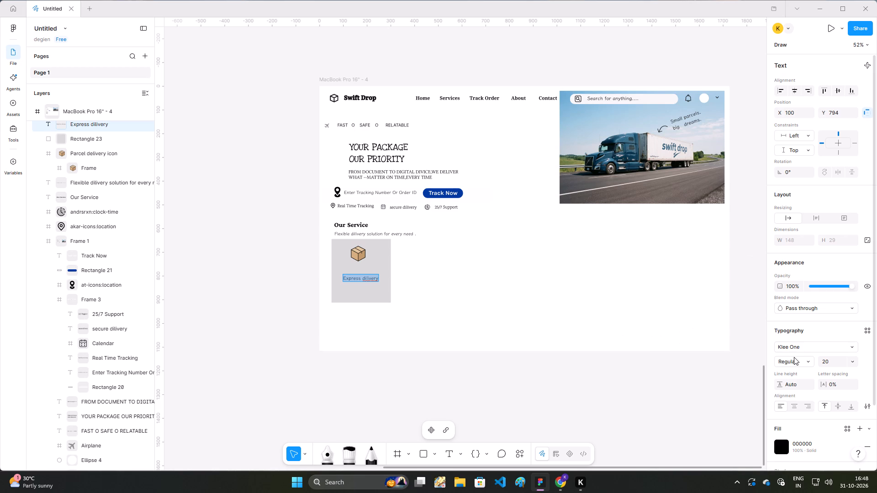
pyautogui.click(812, 343)
pyautogui.scroll(6, 719, 340)
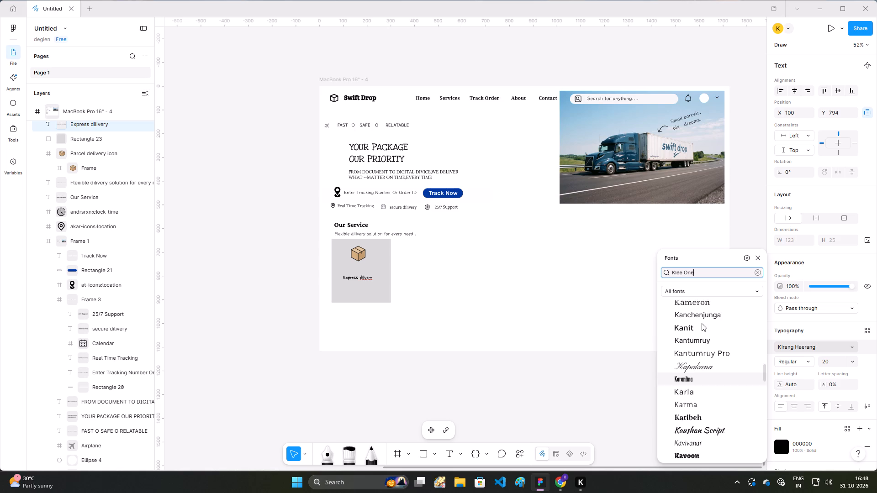
pyautogui.scroll(14, 699, 321)
pyautogui.scroll(-5, 708, 338)
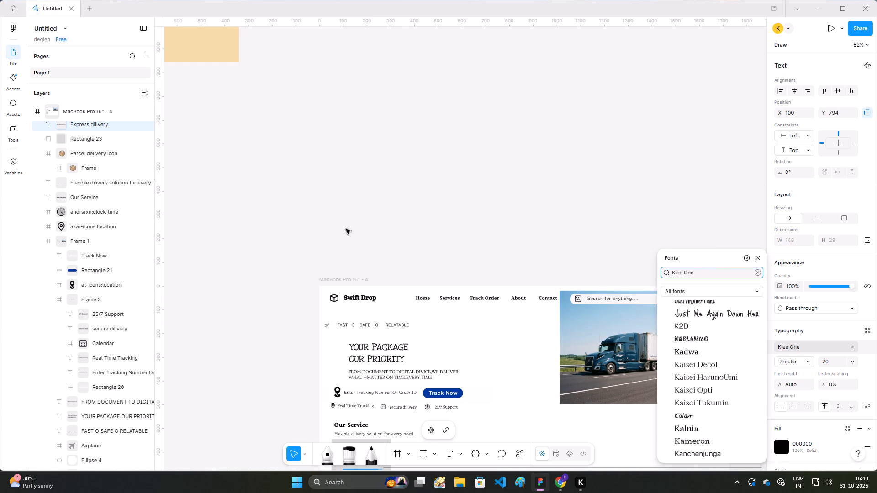
pyautogui.scroll(-5, 354, 223)
pyautogui.scroll(2, 671, 315)
pyautogui.scroll(-3, 681, 323)
pyautogui.scroll(4, 681, 324)
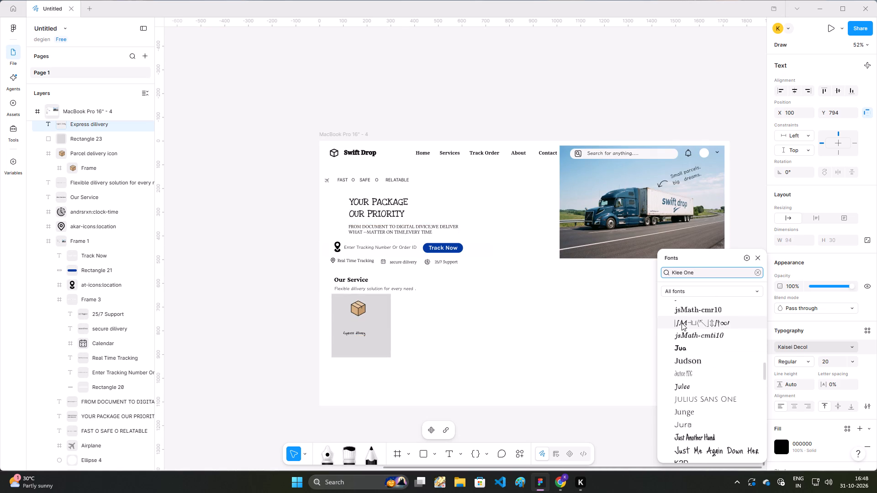
pyautogui.scroll(11, 682, 323)
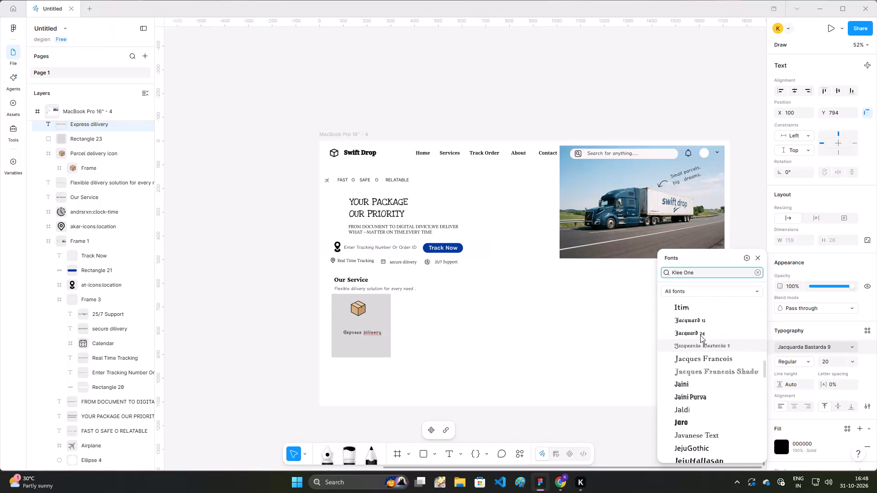
pyautogui.scroll(10, 700, 335)
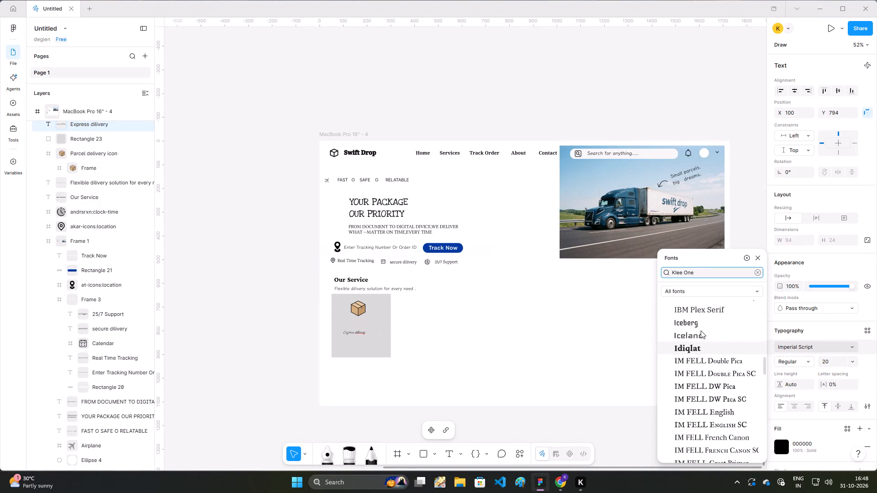
pyautogui.scroll(4, 701, 330)
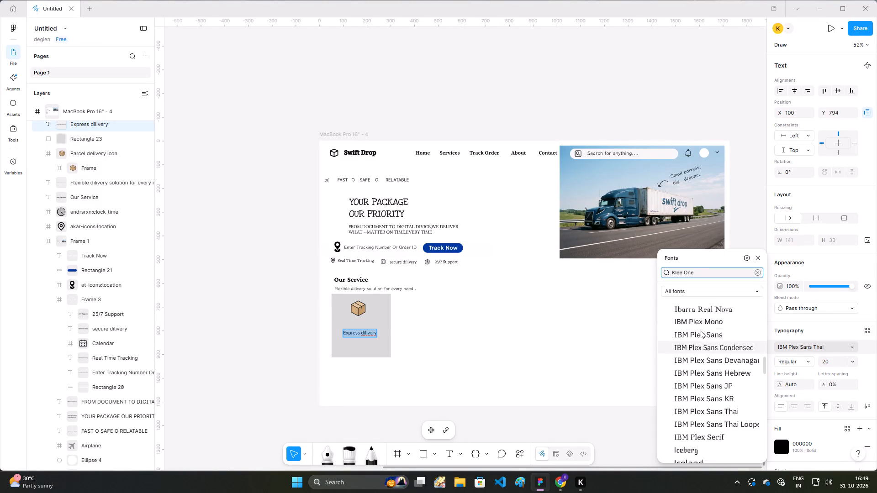
pyautogui.scroll(3, 701, 330)
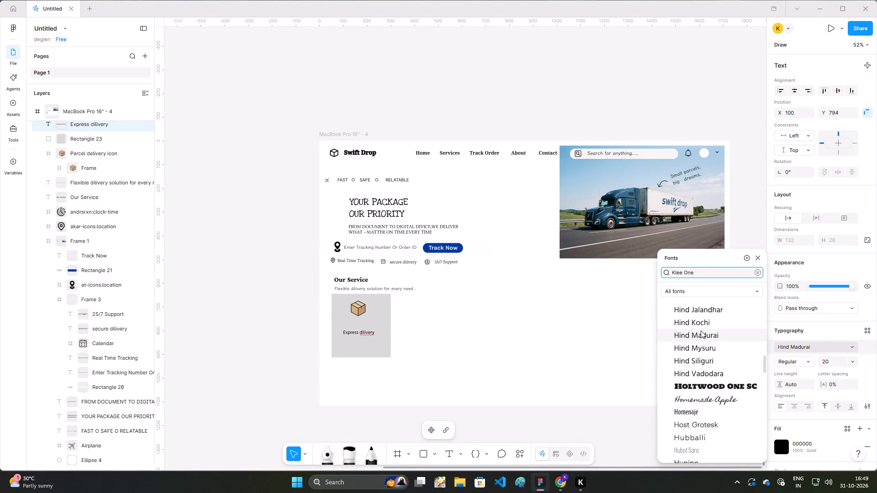
pyautogui.scroll(4, 697, 379)
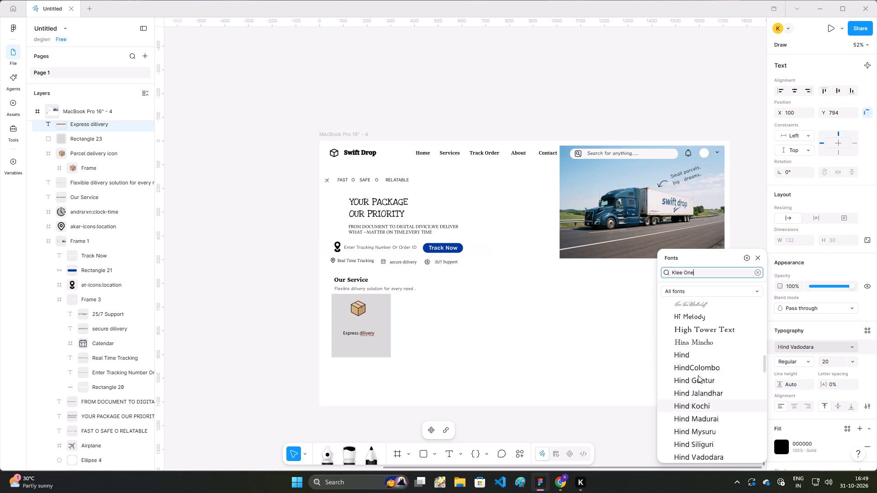
pyautogui.scroll(1, 698, 361)
pyautogui.click(697, 362)
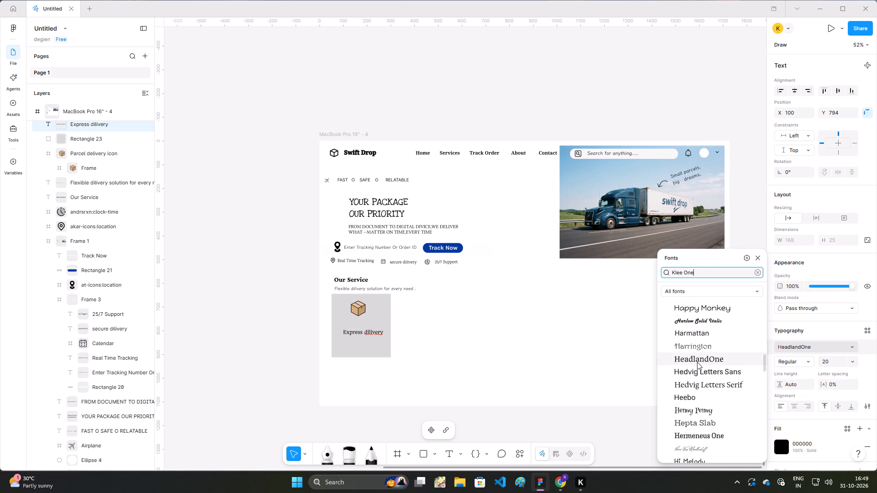
pyautogui.click(357, 344)
# Move the "Express dilivery" text up to about X 90, Y 779, centring it horizontally in the service card.
pyautogui.moveTo(358, 330); pyautogui.dragTo(357, 325)
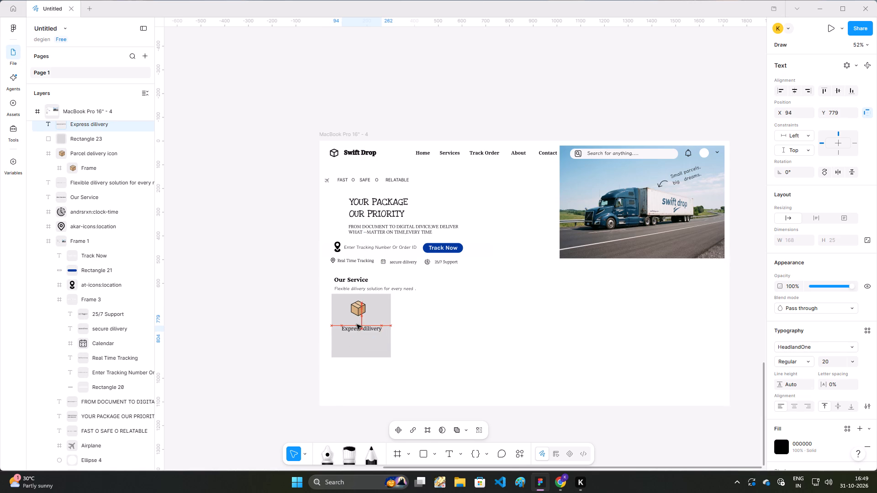
pyautogui.moveTo(357, 325); pyautogui.dragTo(356, 325)
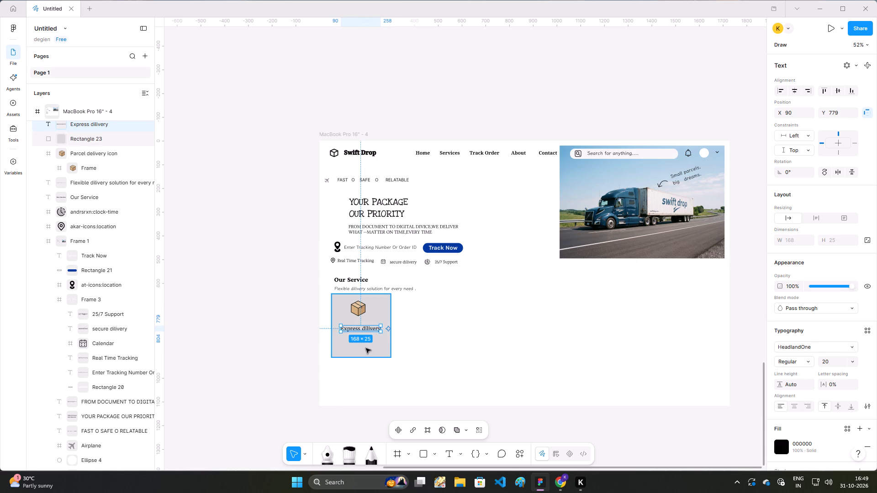
# Change the fill of the grey service card rectangle to white, FFFFFF.
pyautogui.click(366, 348)
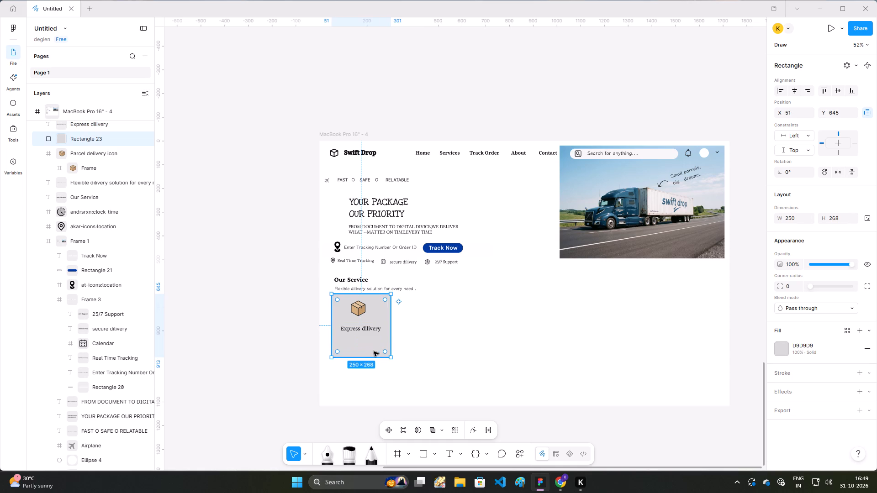
pyautogui.click(372, 349)
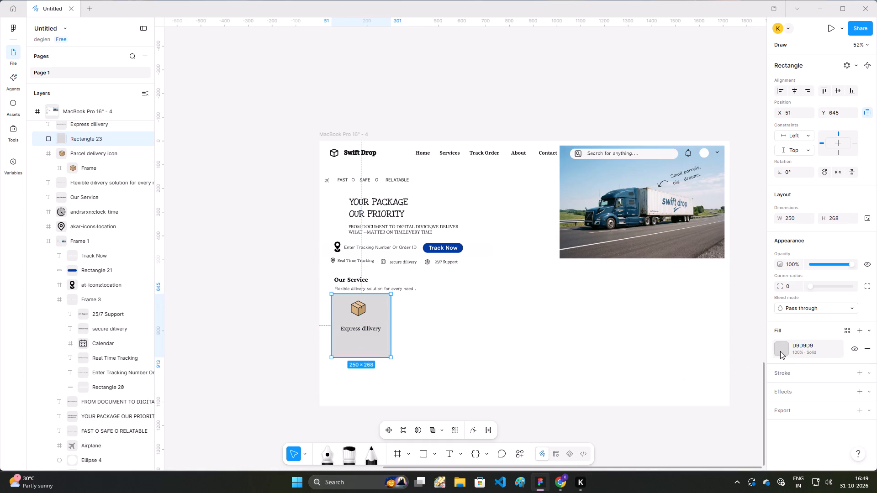
pyautogui.click(780, 351)
pyautogui.moveTo(670, 272); pyautogui.dragTo(685, 303)
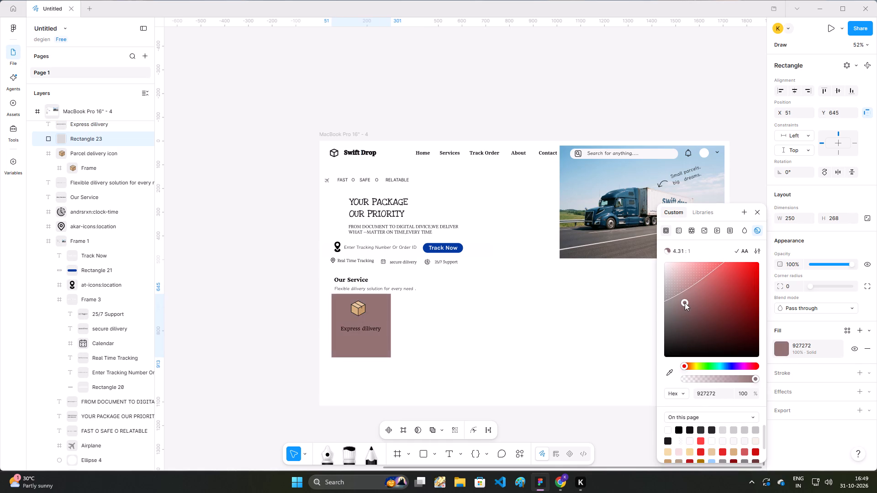
pyautogui.moveTo(685, 303); pyautogui.dragTo(690, 268)
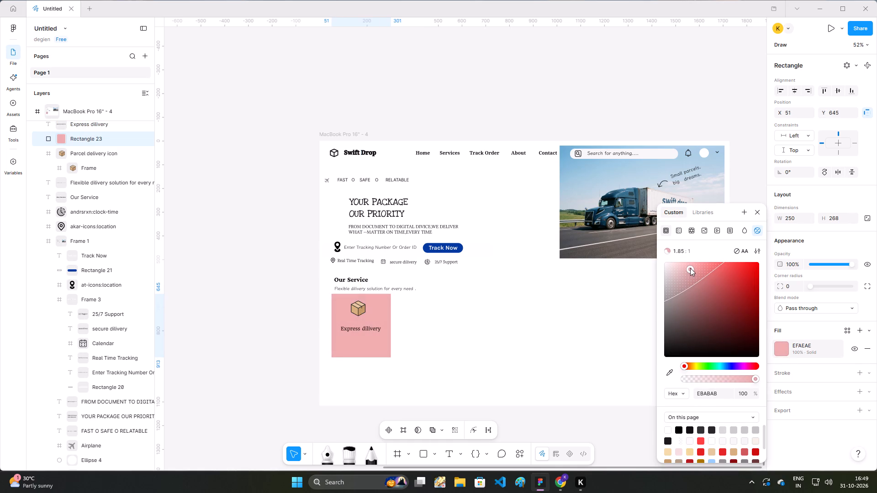
pyautogui.moveTo(690, 268); pyautogui.dragTo(714, 270)
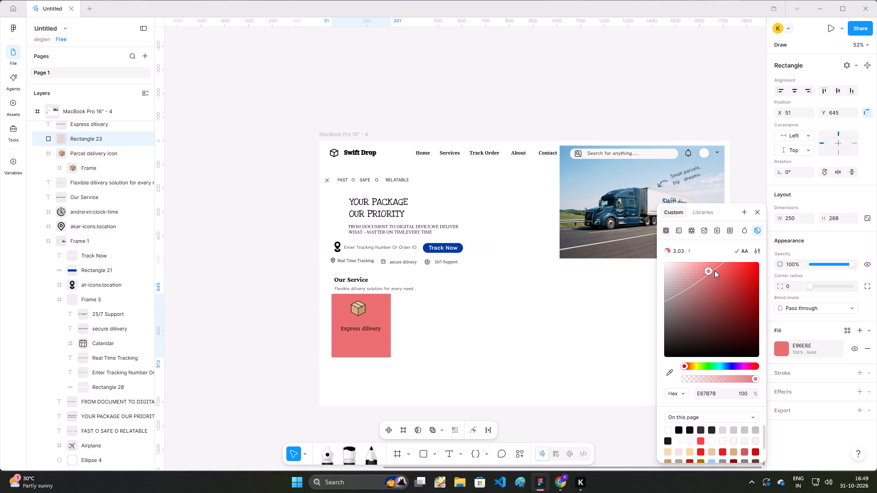
pyautogui.moveTo(714, 270); pyautogui.dragTo(665, 187)
pyautogui.moveTo(714, 180); pyautogui.dragTo(665, 187, button='right')
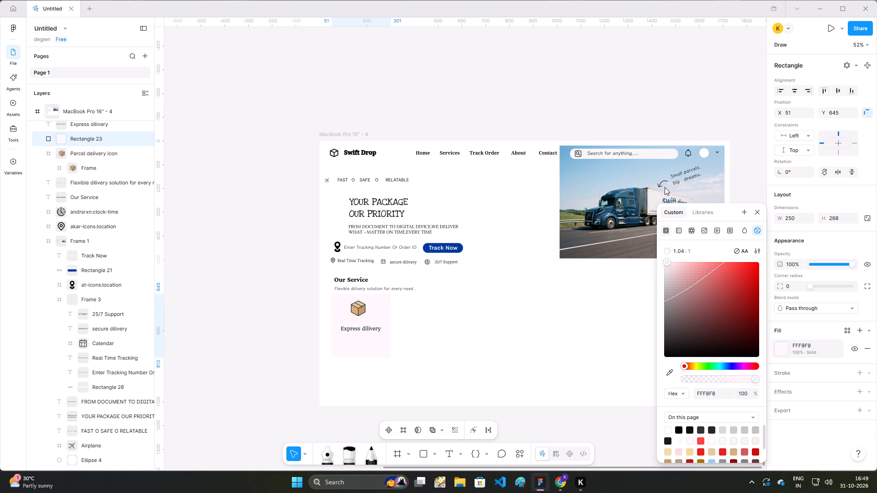
pyautogui.moveTo(665, 187); pyautogui.dragTo(663, 182, button='right')
pyautogui.moveTo(665, 187); pyautogui.dragTo(664, 181)
pyautogui.click(479, 343)
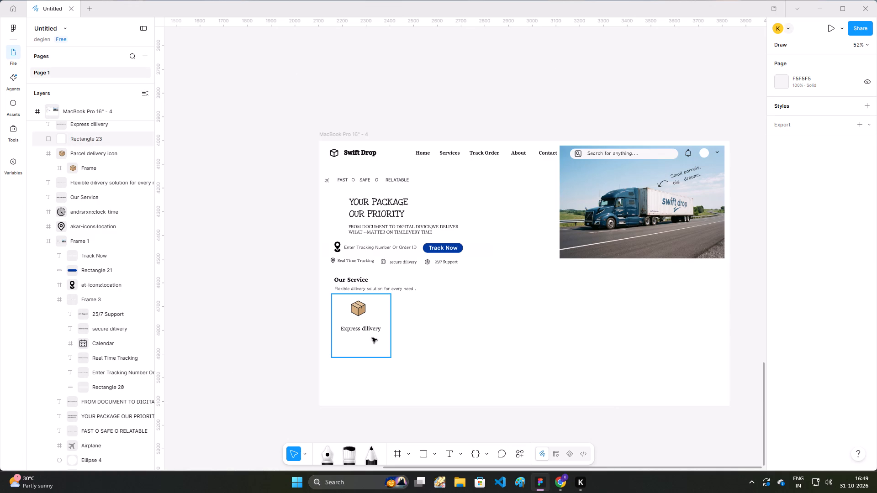
# Add the text "Next Day Dilivery" below the "Express dilivery" label in the service card.
pyautogui.click(345, 343)
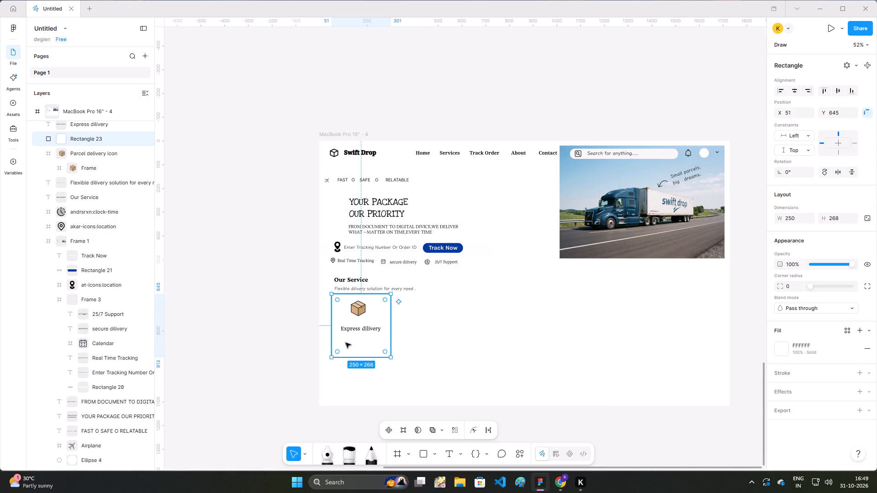
pyautogui.press('t')
pyautogui.click(347, 338)
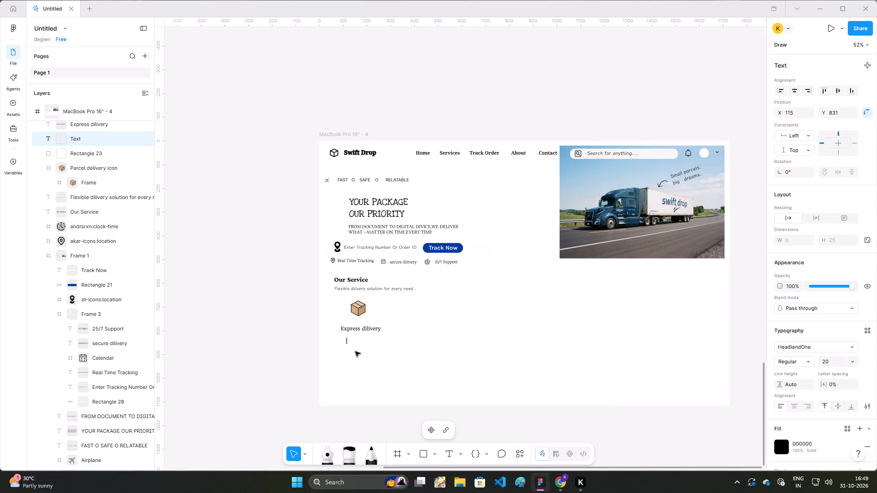
pyautogui.write('ne')
pyautogui.press('BackSpace')
pyautogui.write('ext')
pyautogui.press('space')
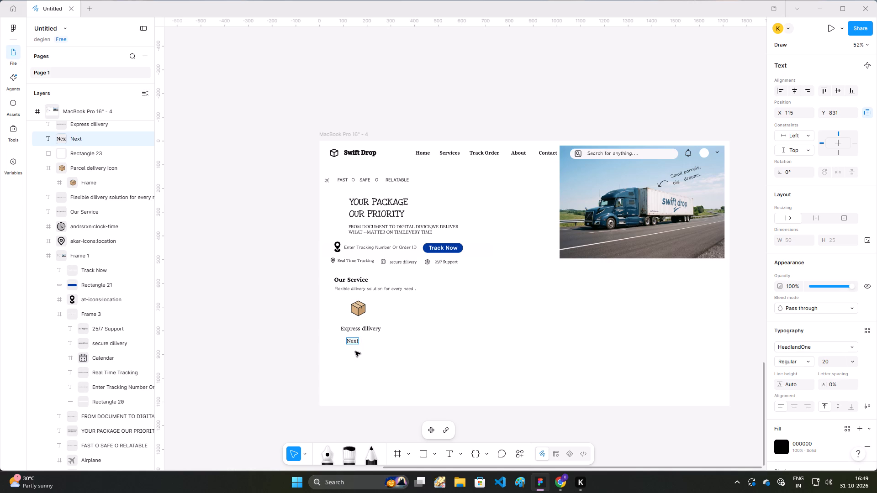
pyautogui.write('DA==')
pyautogui.press('BackSpace')
pyautogui.press('BackSpace')
pyautogui.press('BackSpace')
pyautogui.write('ay')
pyautogui.press('space')
pyautogui.write('il')
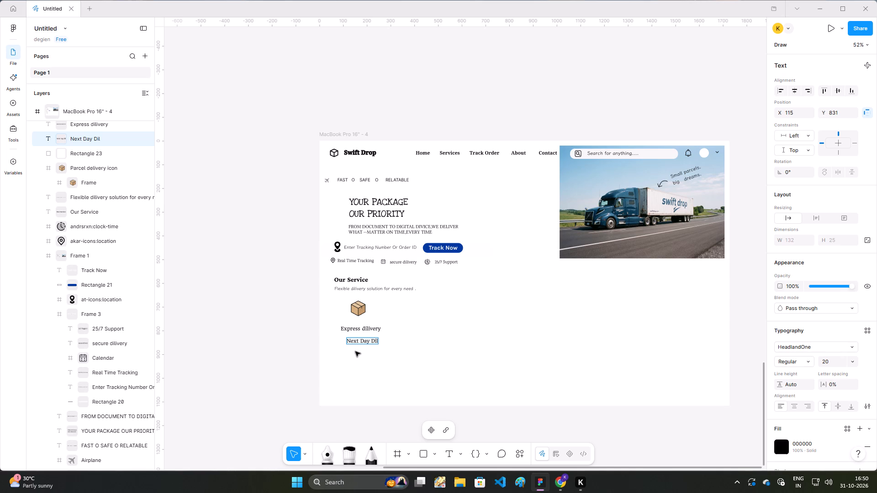
pyautogui.press('i')
pyautogui.write('very')
# Add a second line reading "for urgent persel" to the "Next Day Dilivery" text.
pyautogui.press('Return')
pyautogui.press('space')
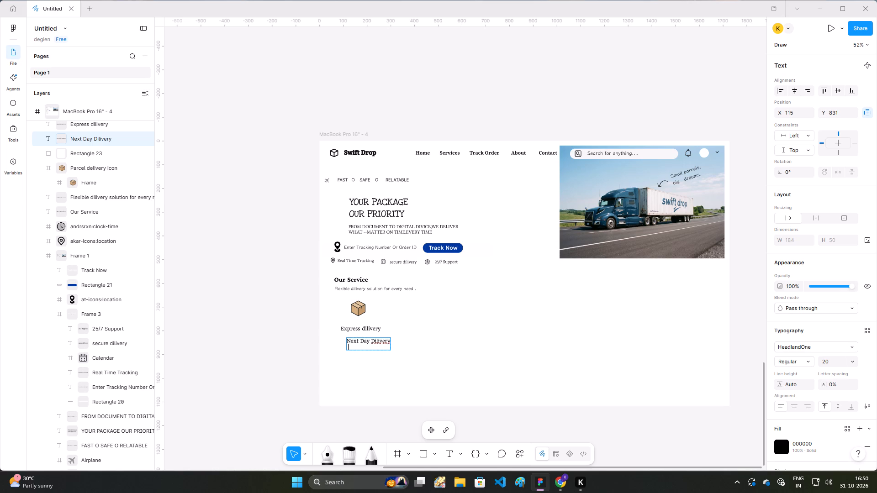
pyautogui.press('space')
pyautogui.write('f')
pyautogui.write('or u')
pyautogui.press('g')
pyautogui.press('BackSpace')
pyautogui.write('rgent')
pyautogui.press('space')
pyautogui.write('per')
pyautogui.write('sel')
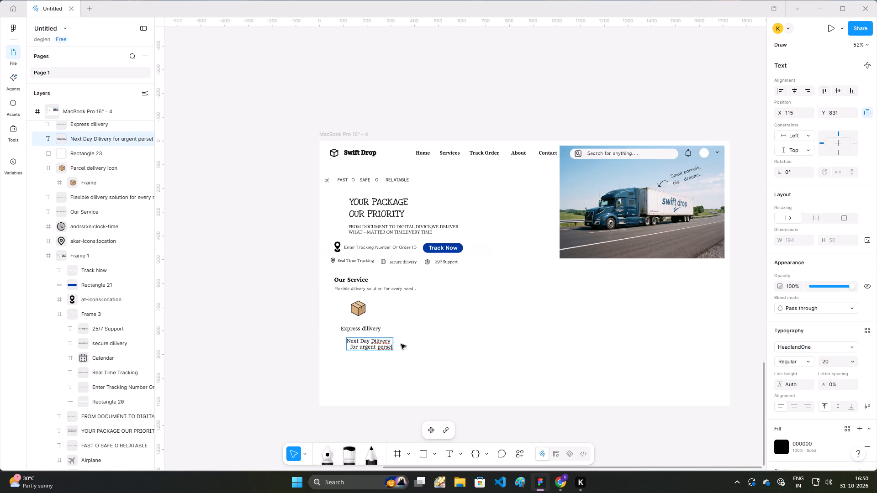
# Remove the leading spaces before "for urgent persel" and finish editing the text.
pyautogui.click(349, 349)
pyautogui.press('BackSpace')
pyautogui.press('BackSpace')
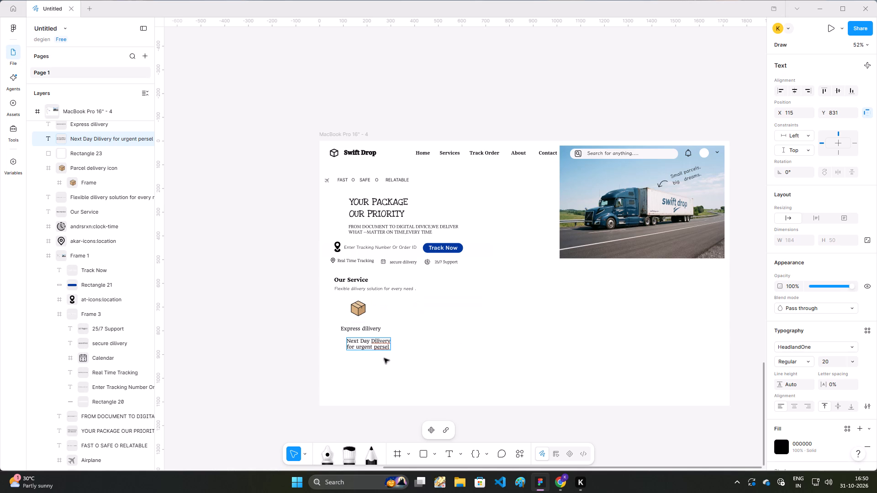
pyautogui.click(384, 351)
pyautogui.click(383, 346)
pyautogui.click(385, 357)
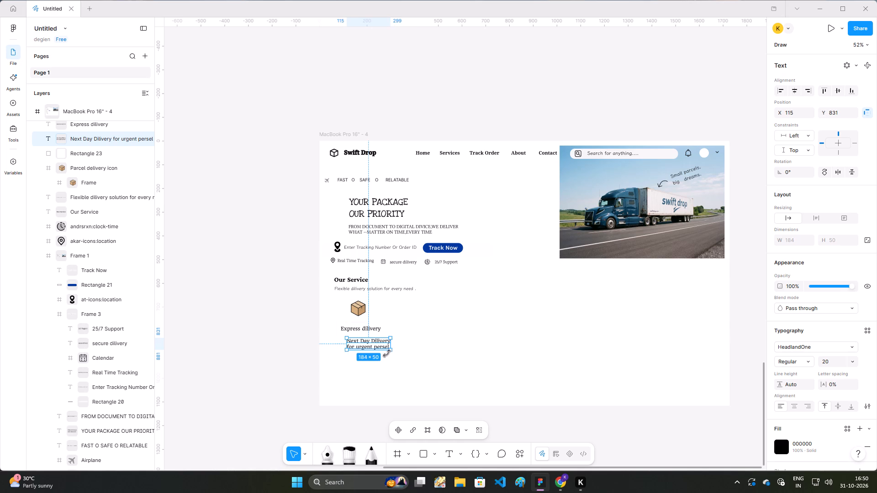
# Tilt the "Next Day Dilivery for urgent persel" text to 3° and place it under "Express dilivery" at about X 85, Y 820.
pyautogui.click(395, 350)
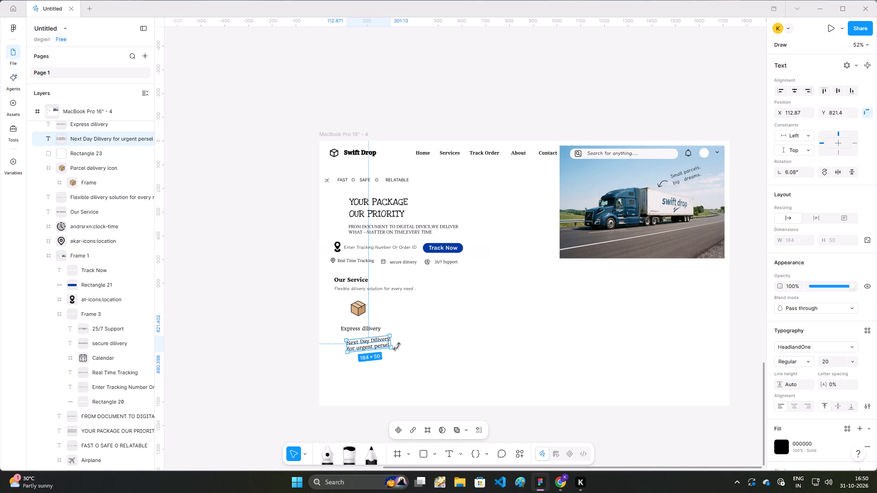
pyautogui.moveTo(360, 343); pyautogui.dragTo(359, 343)
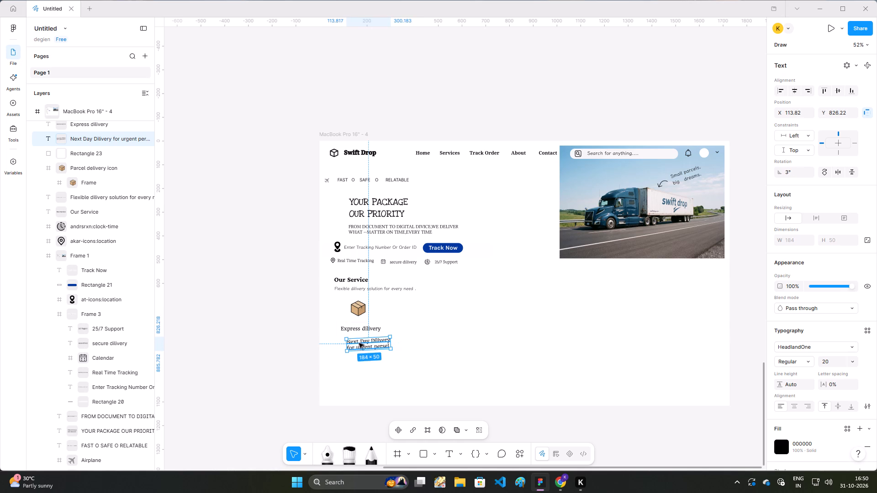
pyautogui.moveTo(359, 343); pyautogui.dragTo(354, 344)
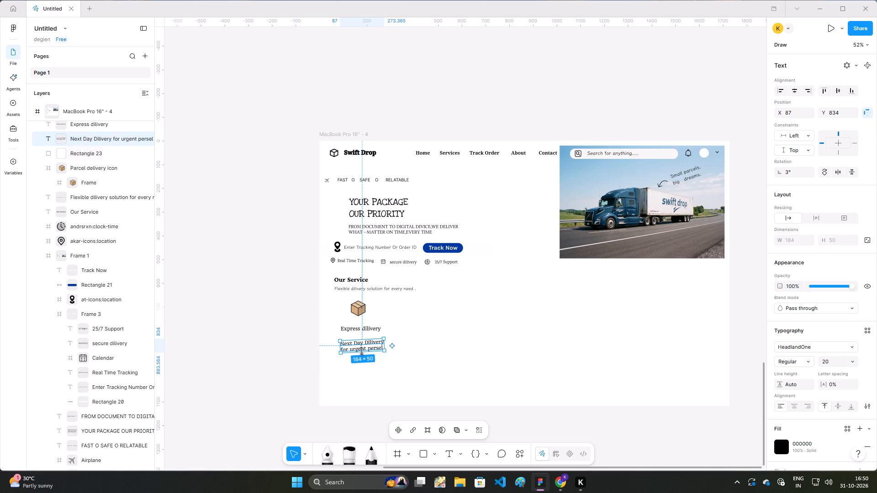
pyautogui.click(362, 347)
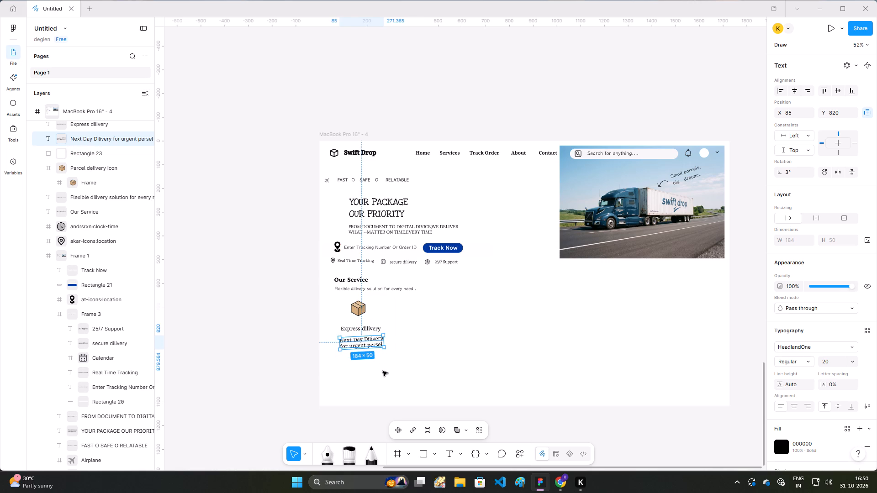
pyautogui.click(383, 371)
# Duplicate the parcel icon, place the copy beside the Express dilivery card, and enlarge it to about 89 × 88.
pyautogui.click(364, 314)
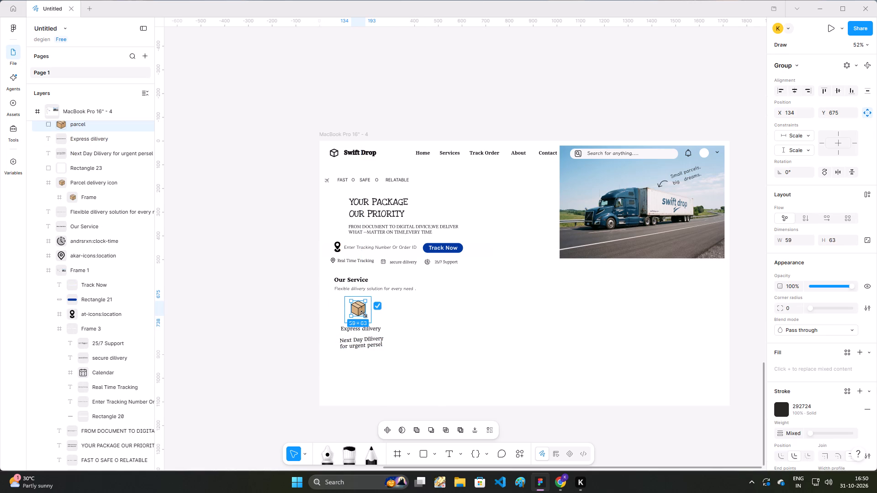
pyautogui.hotkey('ctrl', 'd')
pyautogui.moveTo(358, 309); pyautogui.dragTo(374, 306)
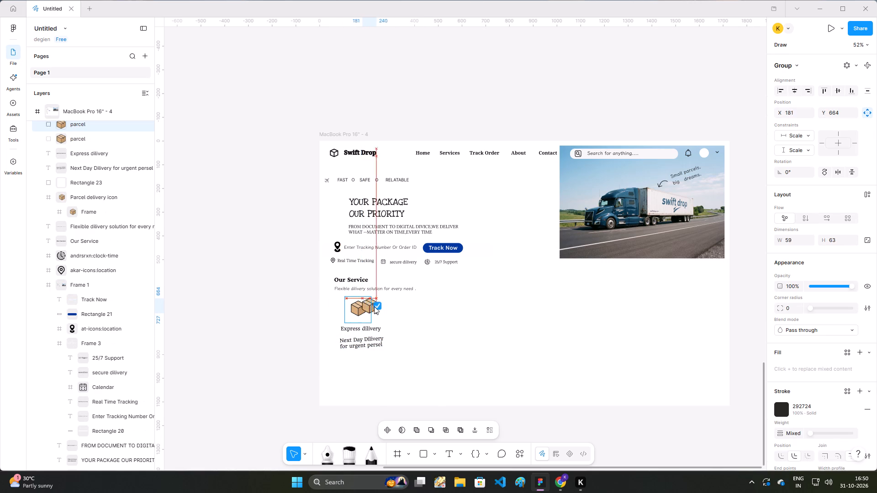
pyautogui.moveTo(374, 306); pyautogui.dragTo(416, 309)
pyautogui.moveTo(421, 316); pyautogui.dragTo(432, 322)
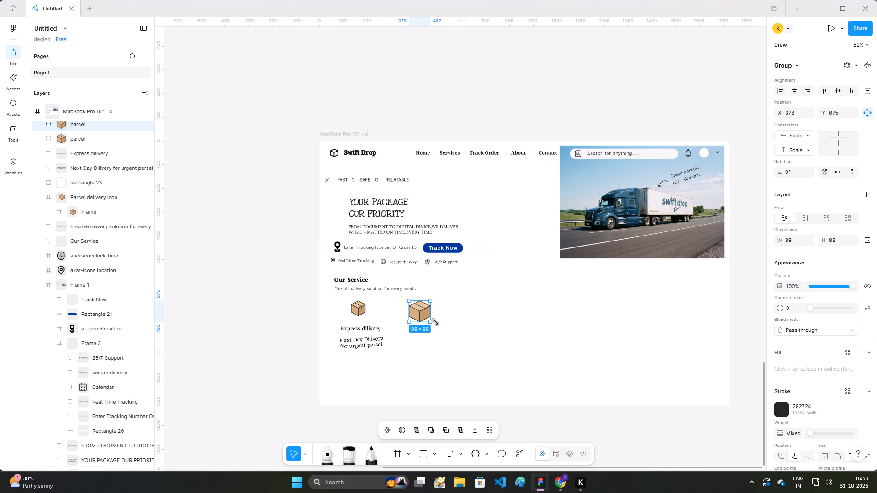
pyautogui.click(462, 333)
pyautogui.moveTo(423, 316); pyautogui.dragTo(440, 316)
pyautogui.click(526, 348)
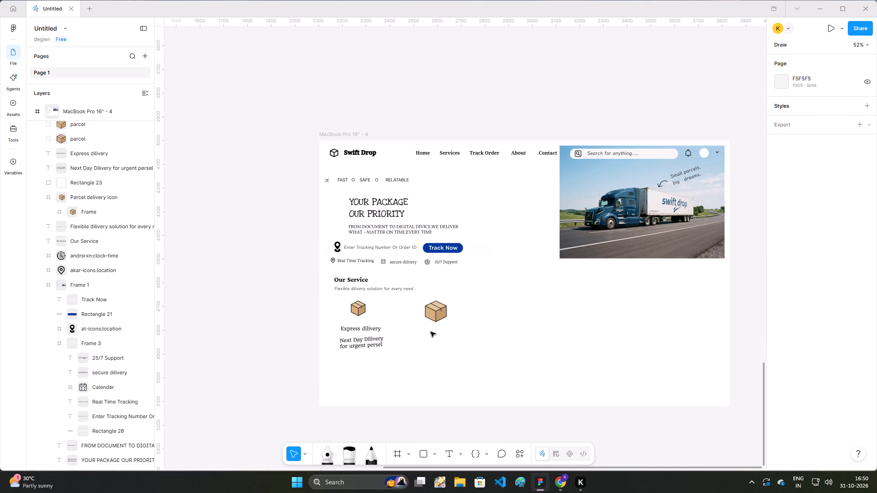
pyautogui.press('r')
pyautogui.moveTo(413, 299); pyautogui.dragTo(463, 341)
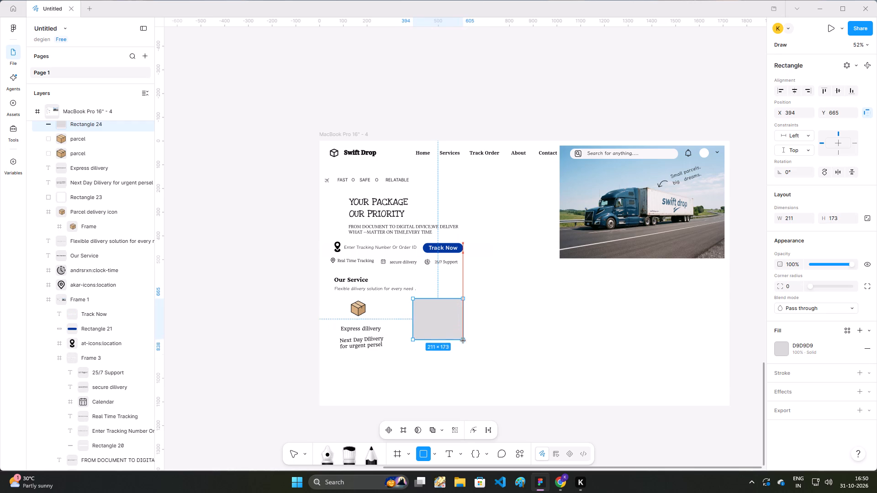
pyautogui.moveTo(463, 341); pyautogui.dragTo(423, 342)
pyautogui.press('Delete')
# Move the enlarged parcel icon aside and draw a grey rectangle about 237 × 186 beside the Express dilivery card.
pyautogui.moveTo(434, 310); pyautogui.dragTo(534, 306)
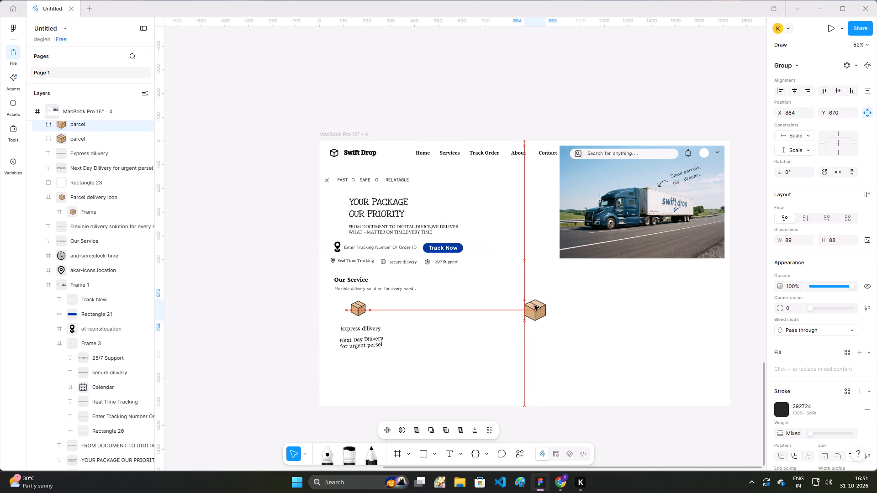
pyautogui.moveTo(534, 306); pyautogui.dragTo(534, 305)
pyautogui.press('r')
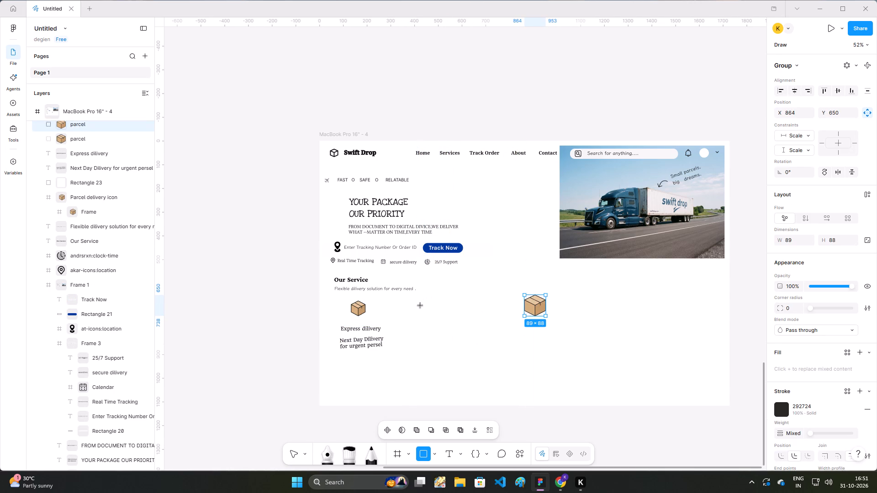
pyautogui.moveTo(420, 305); pyautogui.dragTo(476, 351)
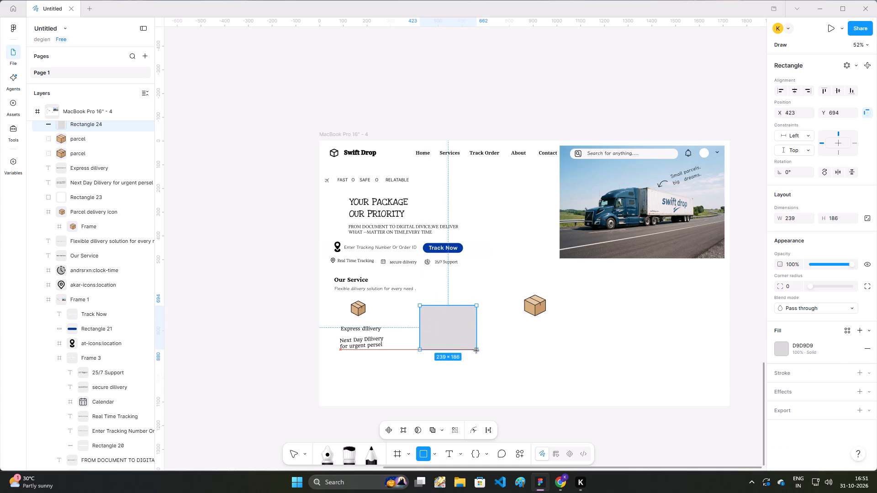
pyautogui.moveTo(476, 351); pyautogui.dragTo(476, 351)
# Resize the grey rectangle to about 210 × 242 with its top edge at about Y 660.
pyautogui.moveTo(448, 307); pyautogui.dragTo(447, 303)
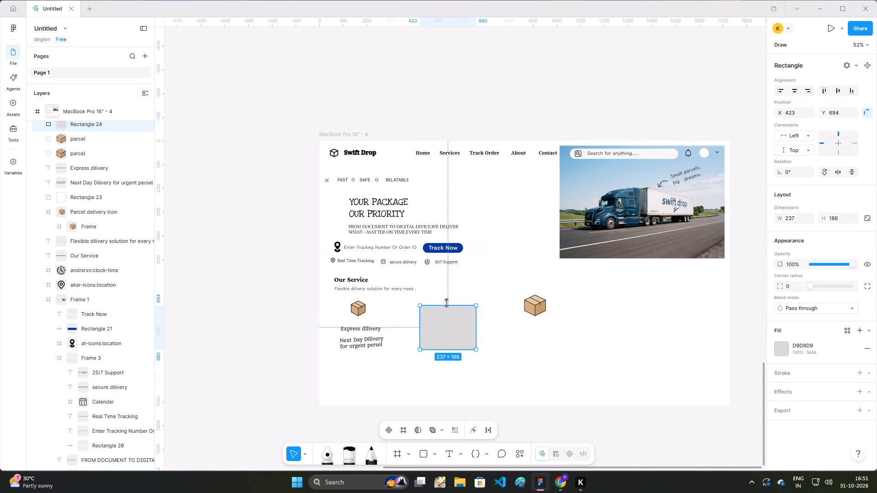
pyautogui.moveTo(447, 303); pyautogui.dragTo(445, 294)
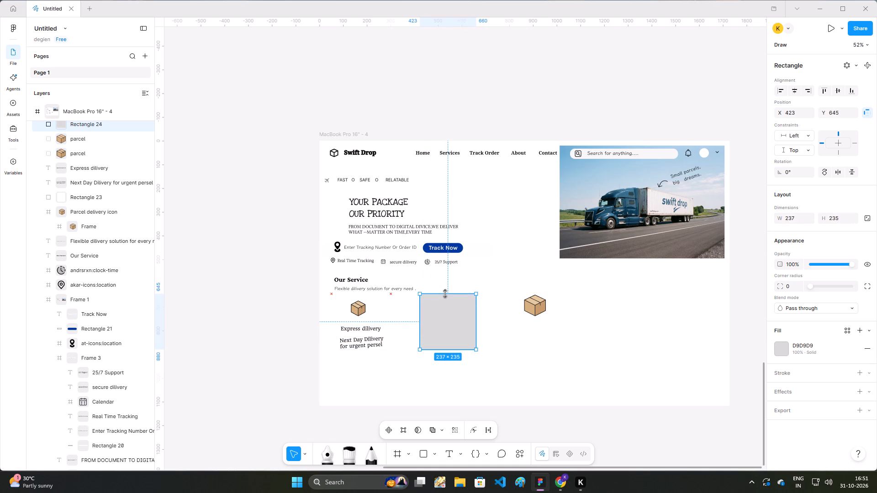
pyautogui.moveTo(445, 294); pyautogui.dragTo(444, 296)
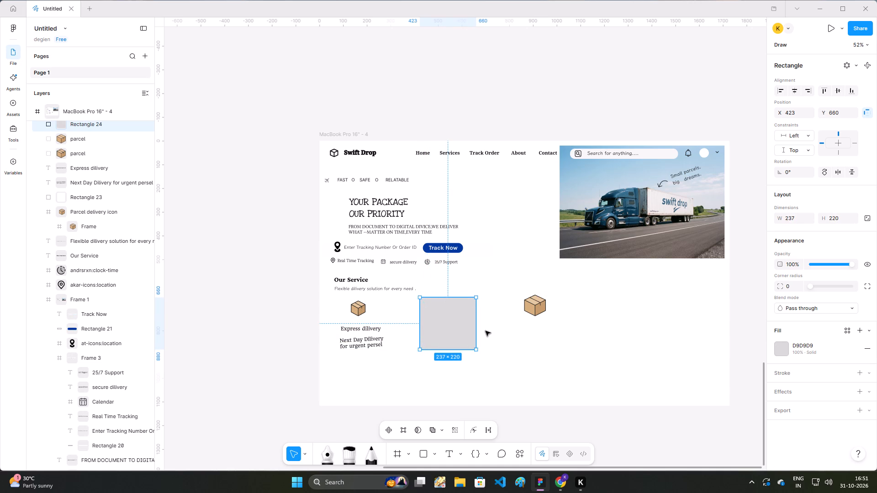
pyautogui.click(473, 328)
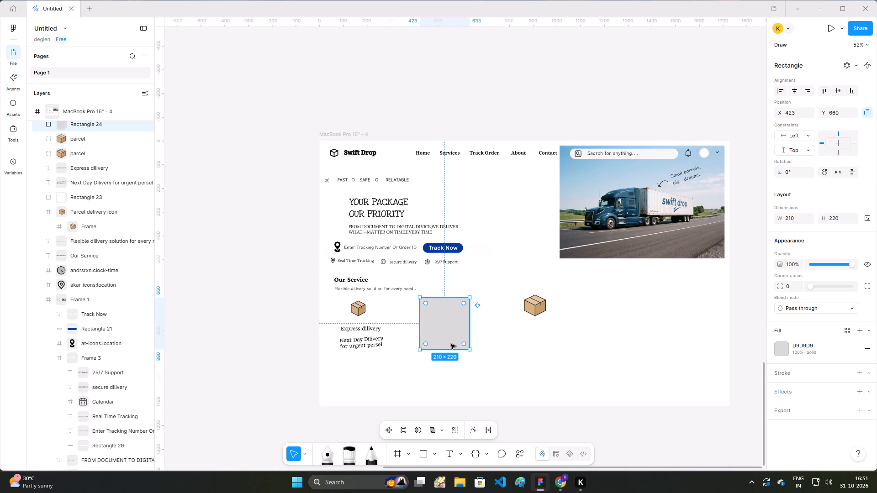
pyautogui.moveTo(449, 347); pyautogui.dragTo(449, 352)
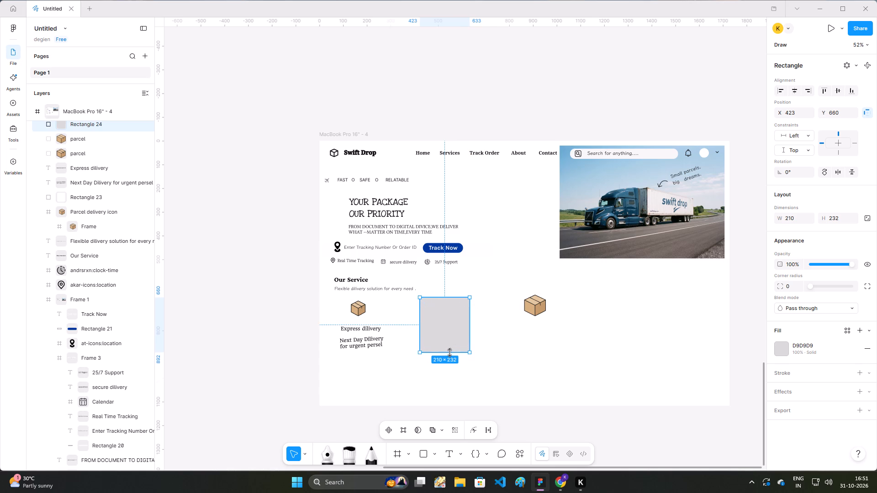
pyautogui.moveTo(449, 352); pyautogui.dragTo(449, 354)
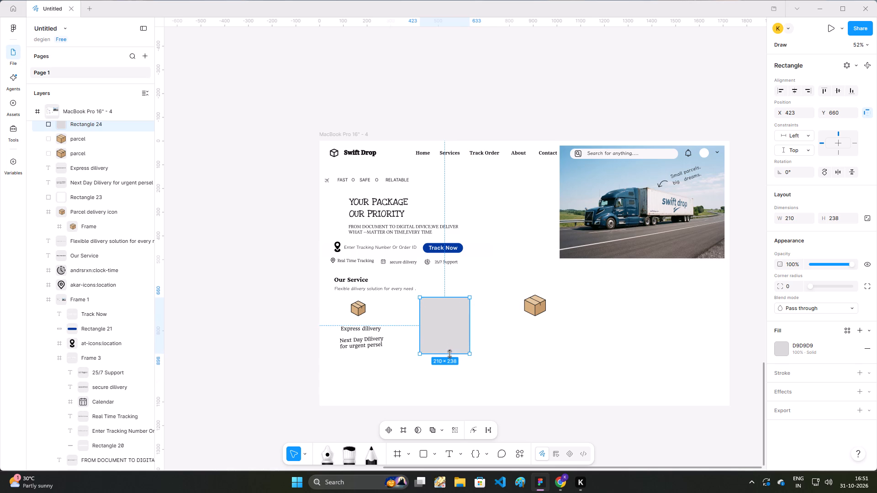
pyautogui.moveTo(449, 354); pyautogui.dragTo(449, 355)
pyautogui.click(455, 330)
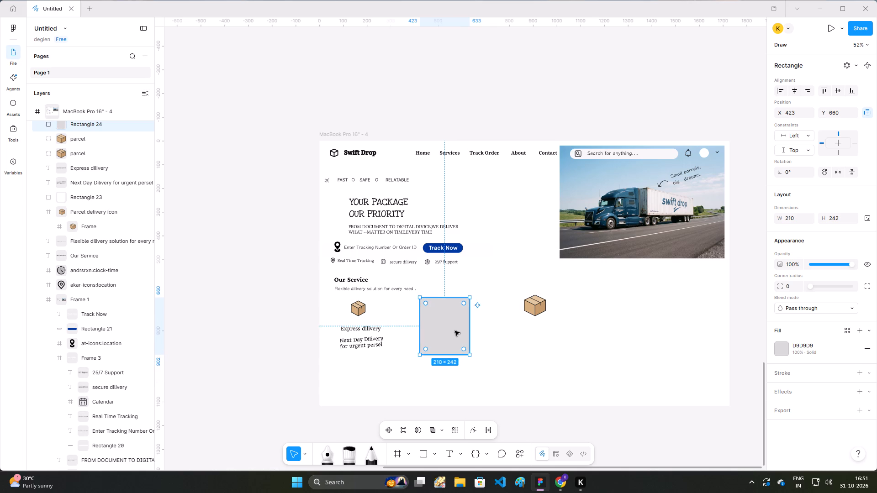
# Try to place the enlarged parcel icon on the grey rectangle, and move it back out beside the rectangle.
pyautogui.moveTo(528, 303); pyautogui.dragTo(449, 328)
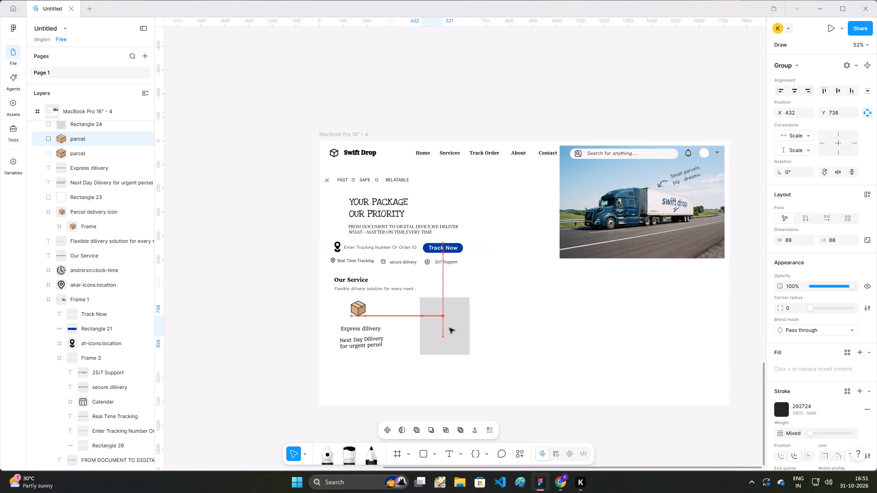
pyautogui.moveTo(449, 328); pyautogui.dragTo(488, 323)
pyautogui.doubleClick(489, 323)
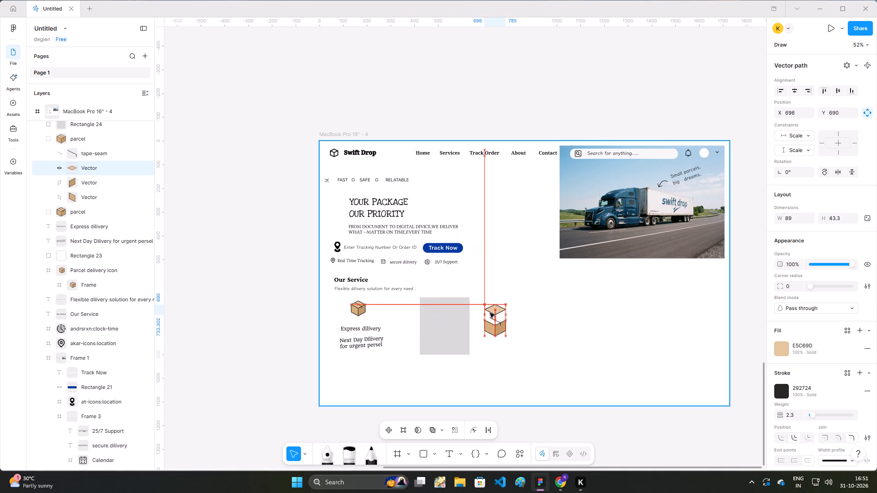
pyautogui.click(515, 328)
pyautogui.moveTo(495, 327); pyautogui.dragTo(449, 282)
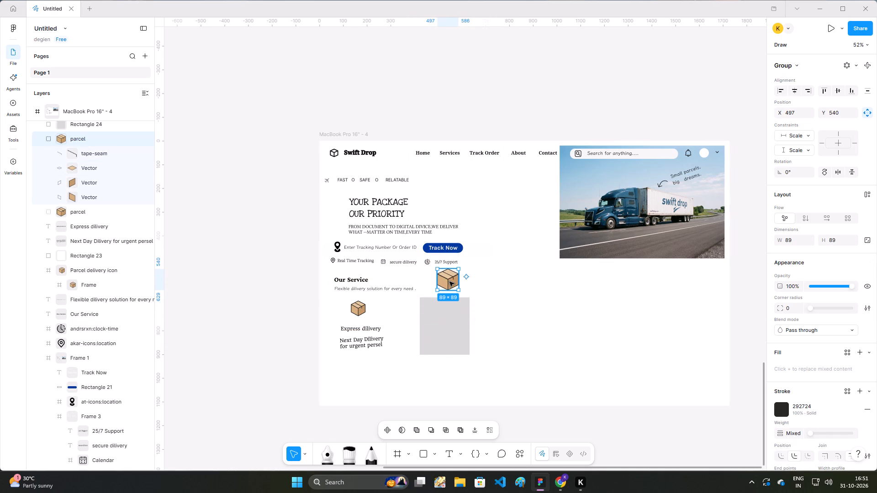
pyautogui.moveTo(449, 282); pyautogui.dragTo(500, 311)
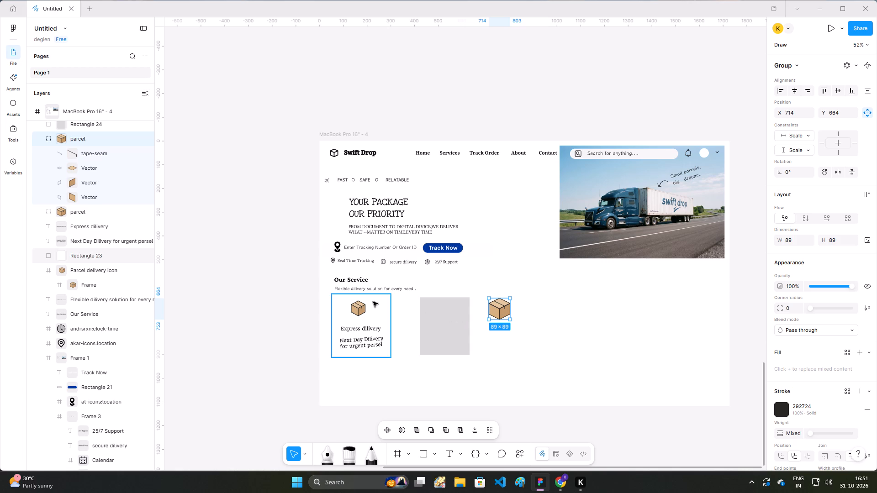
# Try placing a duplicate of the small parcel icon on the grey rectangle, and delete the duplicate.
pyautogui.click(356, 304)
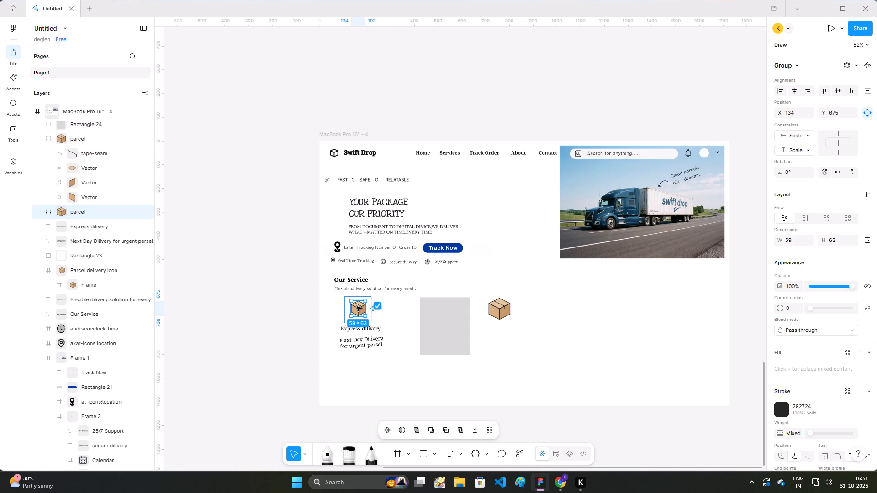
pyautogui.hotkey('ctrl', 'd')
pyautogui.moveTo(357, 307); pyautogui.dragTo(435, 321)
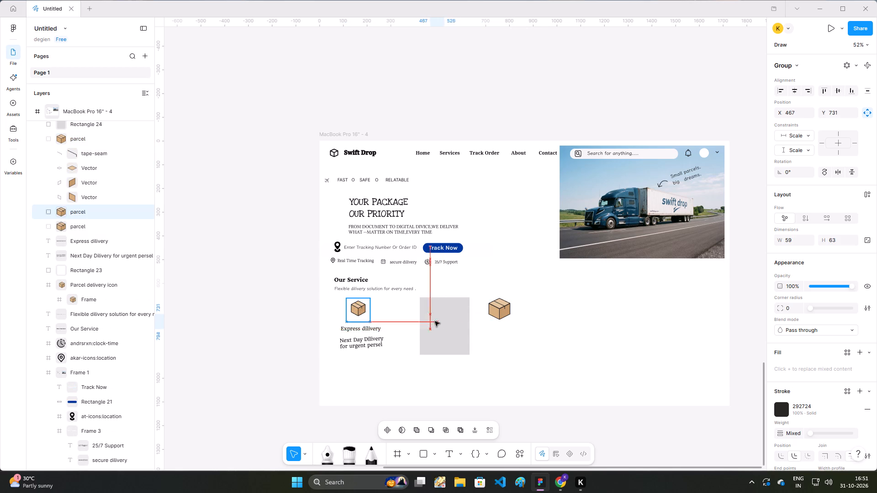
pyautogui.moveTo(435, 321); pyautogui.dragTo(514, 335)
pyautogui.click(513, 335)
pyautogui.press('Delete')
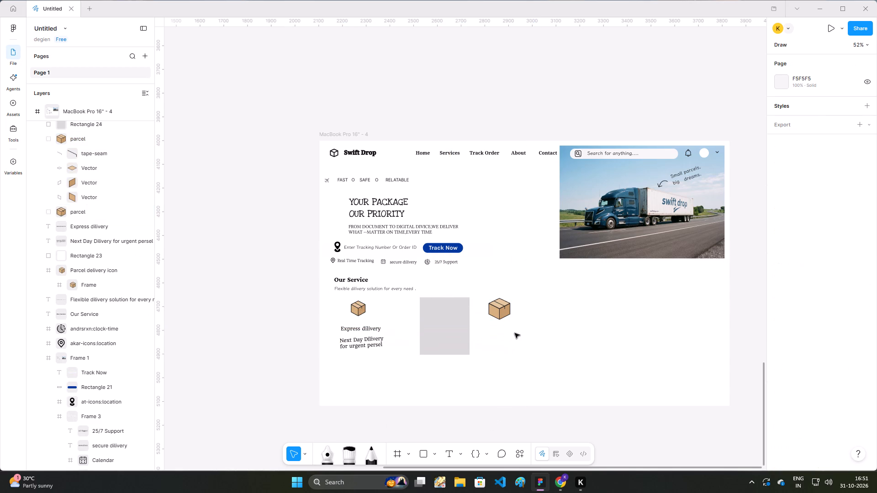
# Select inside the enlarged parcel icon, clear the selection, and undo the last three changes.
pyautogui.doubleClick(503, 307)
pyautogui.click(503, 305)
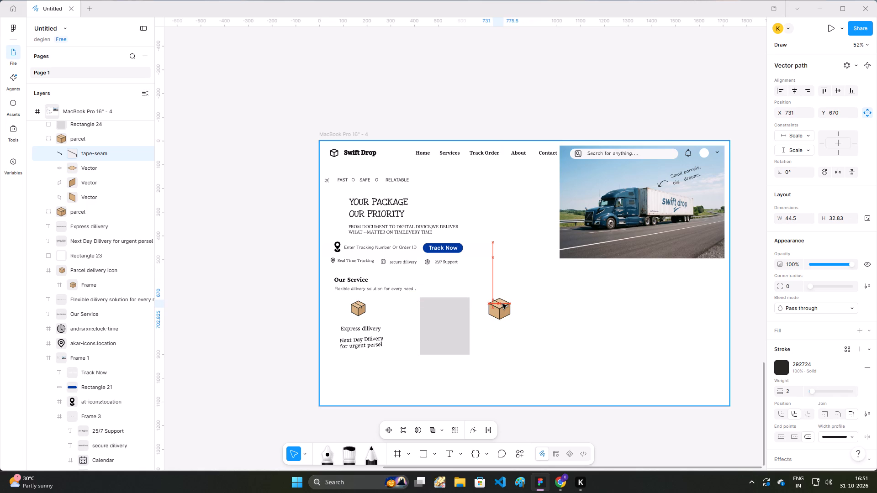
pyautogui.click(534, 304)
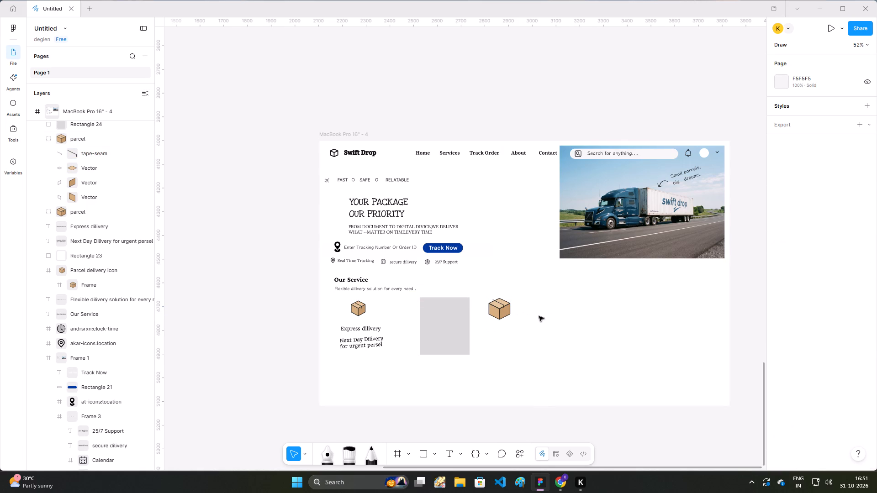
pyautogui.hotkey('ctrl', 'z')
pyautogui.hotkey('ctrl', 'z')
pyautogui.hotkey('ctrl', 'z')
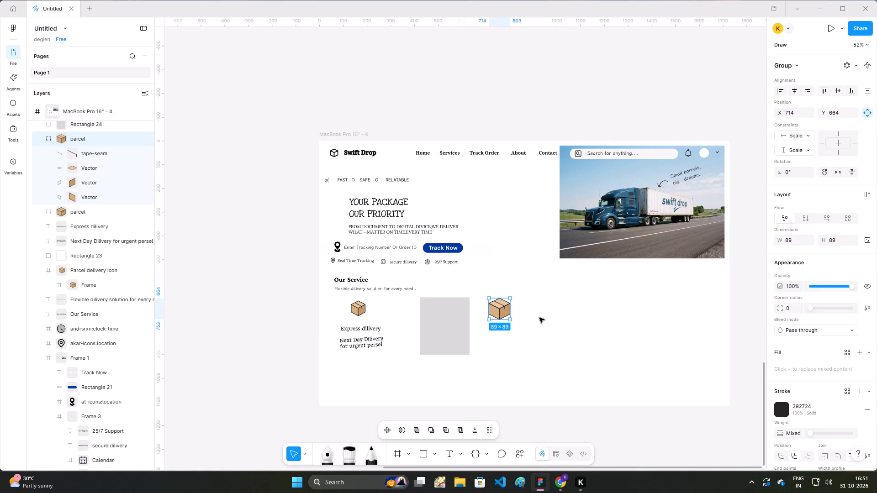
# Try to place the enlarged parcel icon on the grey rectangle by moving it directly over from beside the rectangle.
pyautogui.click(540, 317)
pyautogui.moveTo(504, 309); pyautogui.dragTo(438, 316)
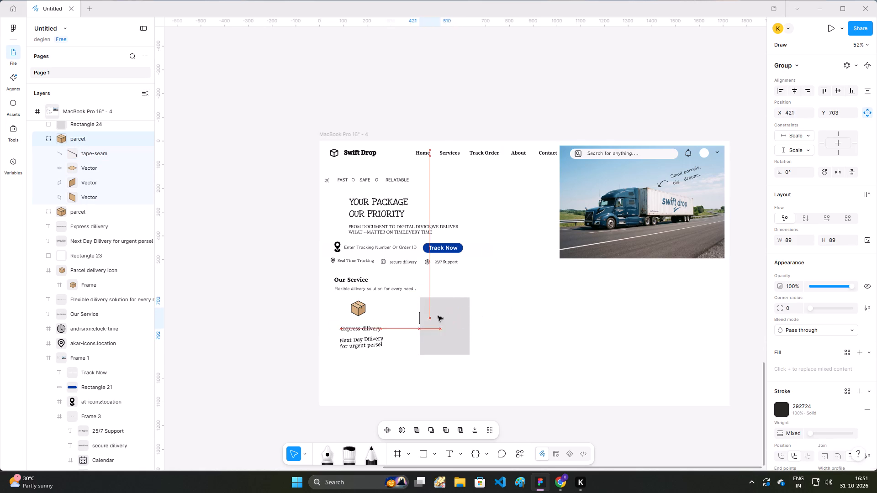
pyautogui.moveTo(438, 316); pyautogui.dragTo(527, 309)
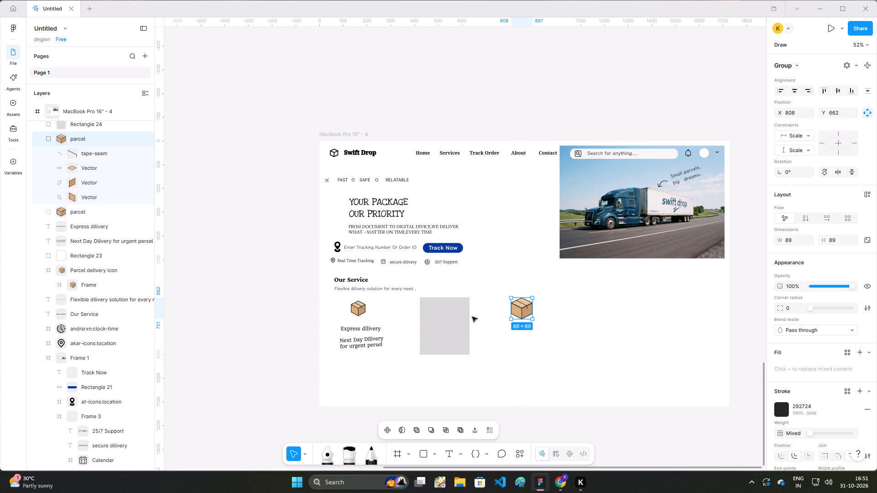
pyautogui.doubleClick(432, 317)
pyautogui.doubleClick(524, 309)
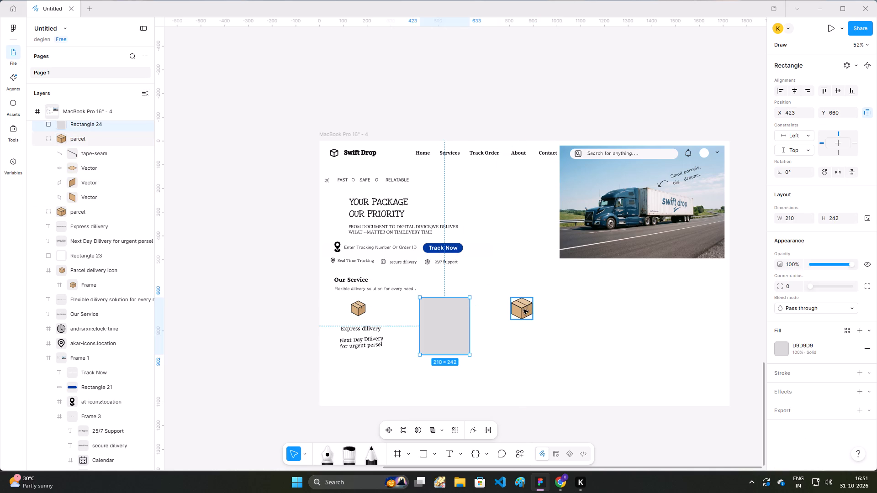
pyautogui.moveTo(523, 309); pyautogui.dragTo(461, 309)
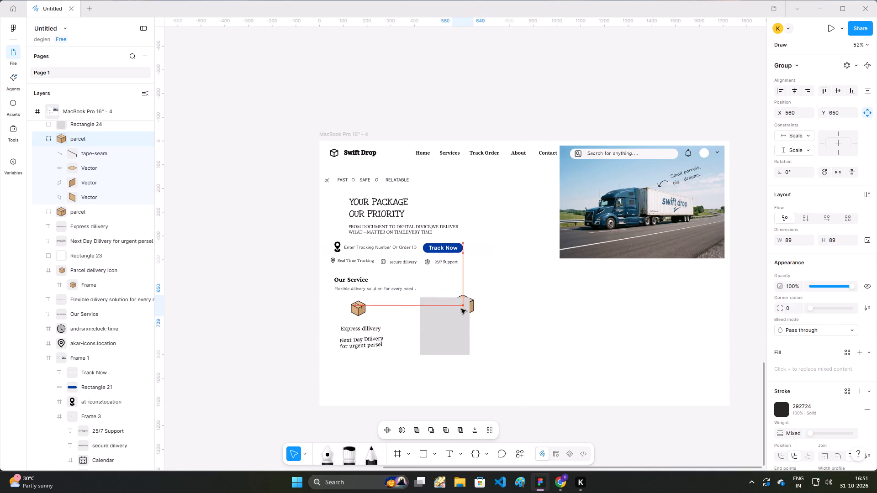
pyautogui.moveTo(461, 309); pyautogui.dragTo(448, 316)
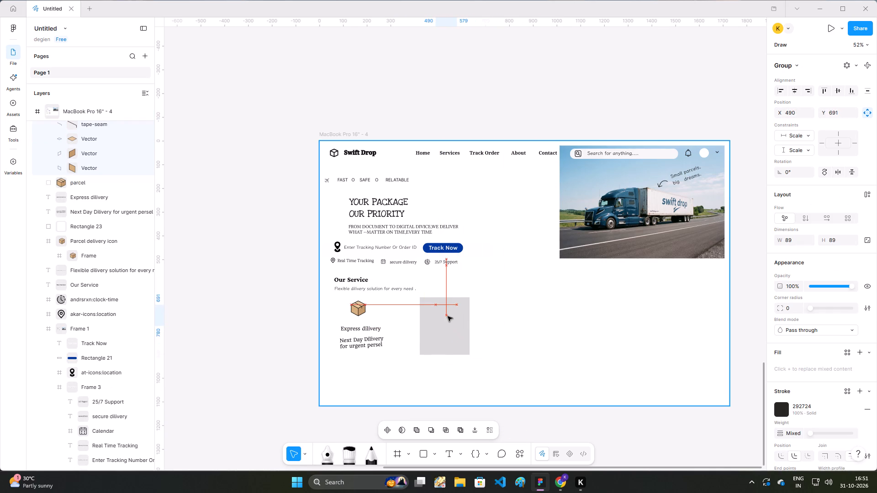
pyautogui.moveTo(448, 316); pyautogui.dragTo(538, 433)
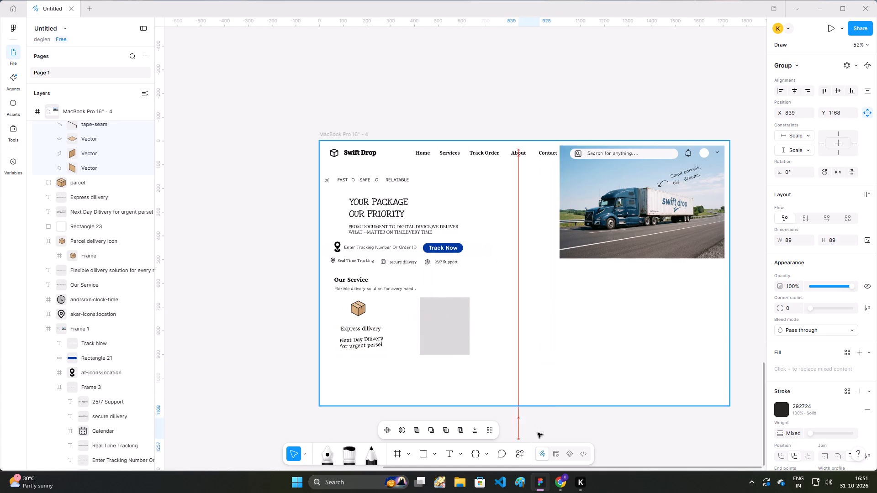
pyautogui.moveTo(538, 433); pyautogui.dragTo(555, 425)
pyautogui.moveTo(555, 425); pyautogui.dragTo(454, 320)
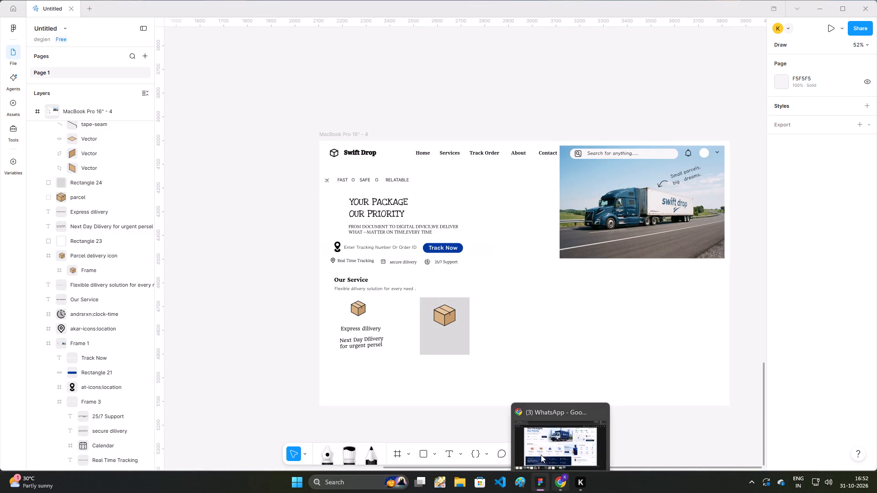
# Add a text label starting with "s" on the grey rectangle, just below the parcel icon at about X 488, Y 794.
pyautogui.click(451, 342)
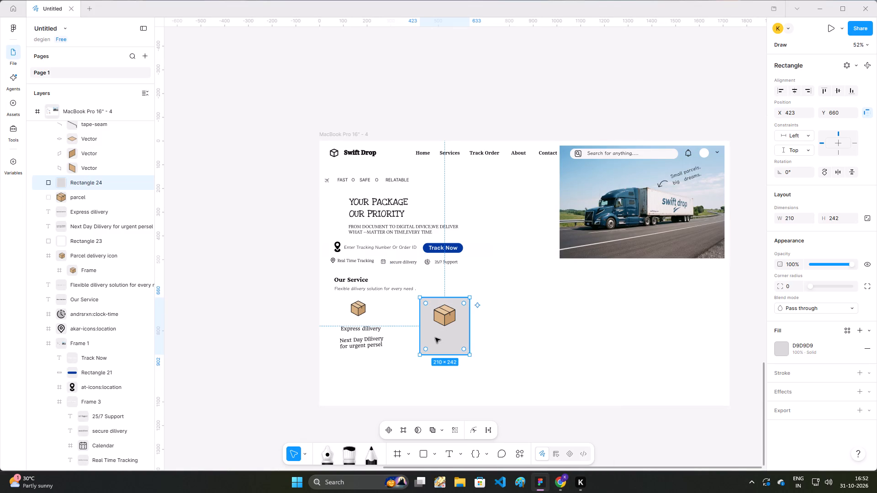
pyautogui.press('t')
pyautogui.click(435, 329)
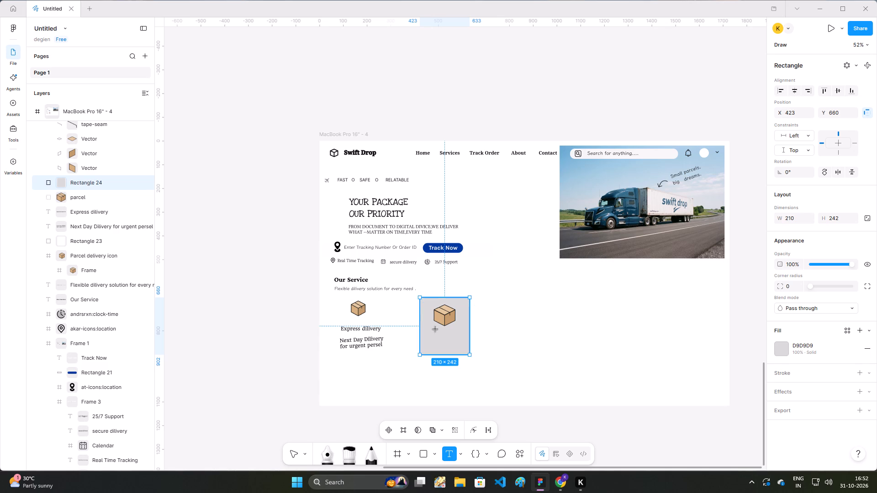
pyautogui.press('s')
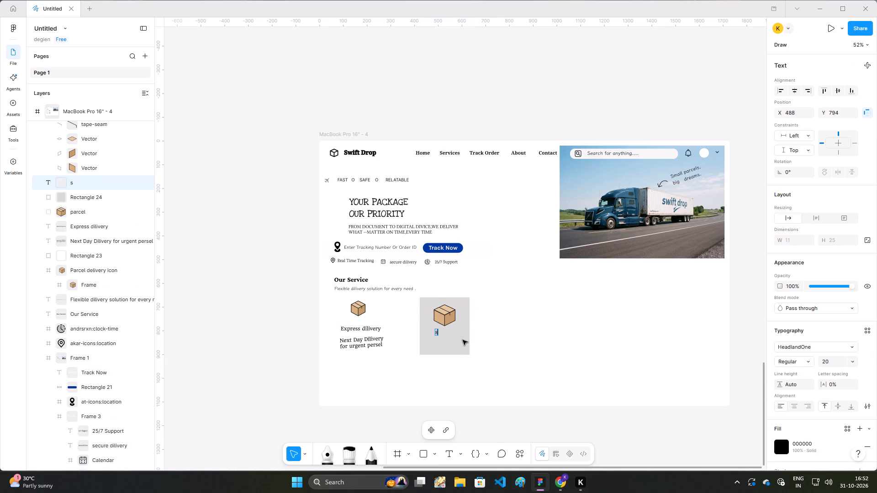
# Replace the "s" below the parcel icon on the grey card with "Standard dilivery" and finish editing the text.
pyautogui.press('BackSpace')
pyautogui.press('s')
pyautogui.write('tan')
pyautogui.write('dard')
pyautogui.press('space')
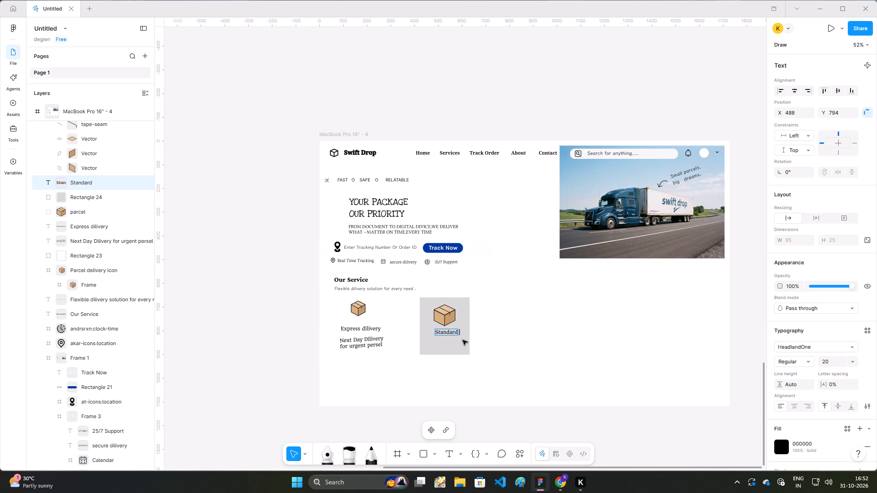
pyautogui.write('dilivery')
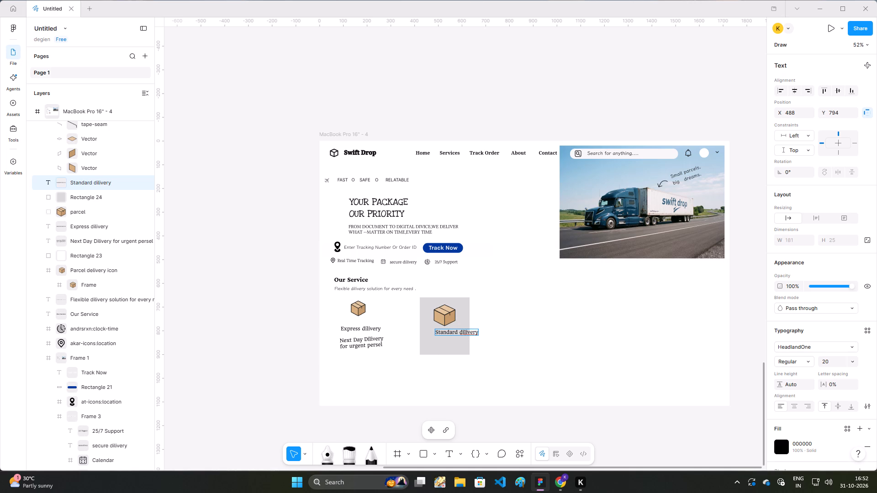
pyautogui.click(459, 348)
# Center the "Standard dilivery" label under the parcel icon on the grey card, at about X 436, Y 781.
pyautogui.moveTo(460, 333); pyautogui.dragTo(451, 332)
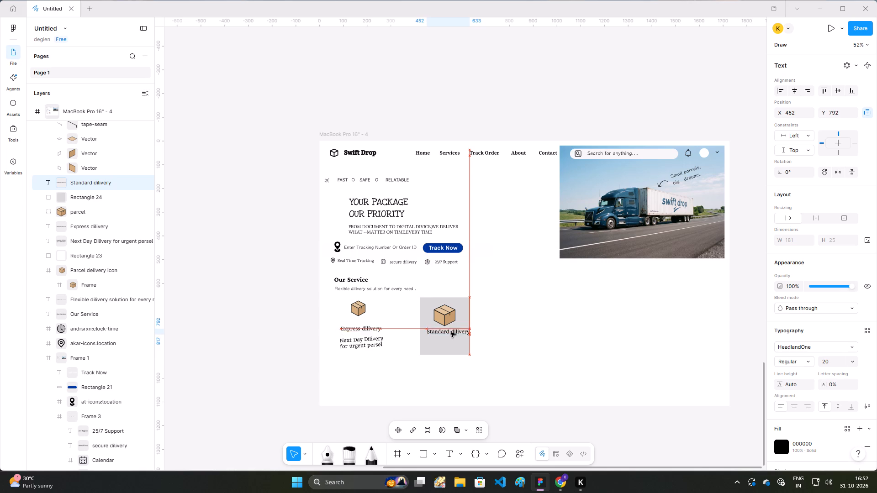
pyautogui.moveTo(451, 332); pyautogui.dragTo(447, 330)
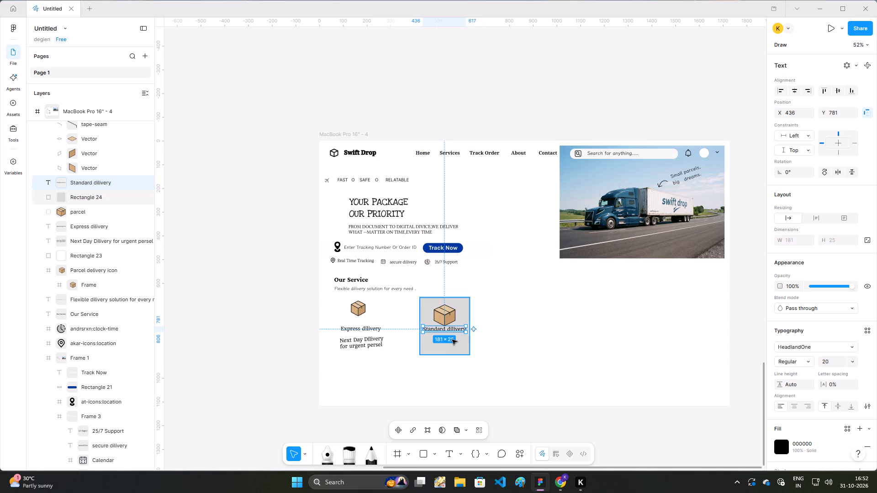
# Extend the bottom edge of the grey Standard dilivery card so its height is about 307.
pyautogui.click(452, 341)
pyautogui.click(456, 345)
pyautogui.moveTo(454, 355); pyautogui.dragTo(454, 358)
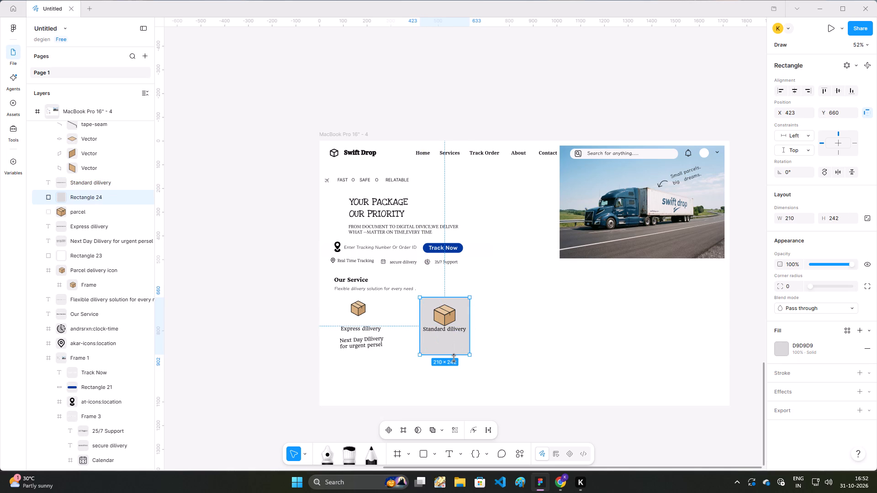
pyautogui.moveTo(454, 358); pyautogui.dragTo(453, 370)
pyautogui.click(445, 358)
pyautogui.tripleClick(441, 343)
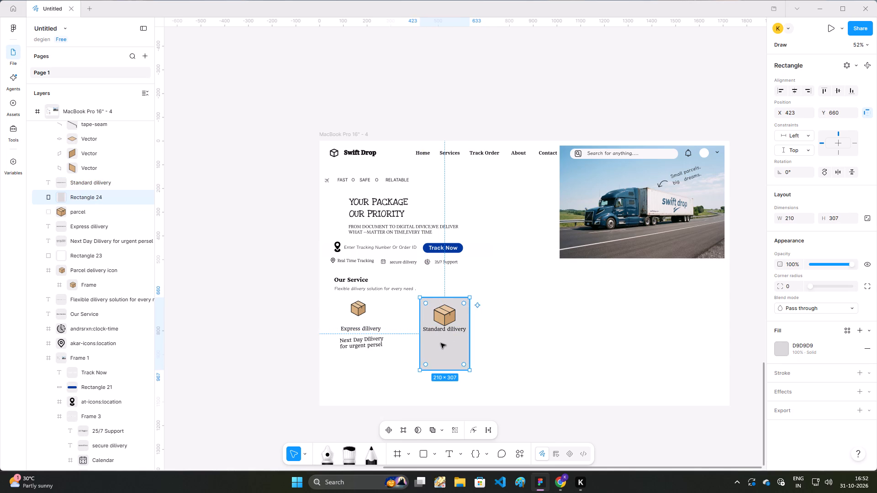
pyautogui.doubleClick(559, 365)
# Add the description text "Relatabe and offodable" below the "Standard dilivery" label on the grey card.
pyautogui.press('t')
pyautogui.click(433, 340)
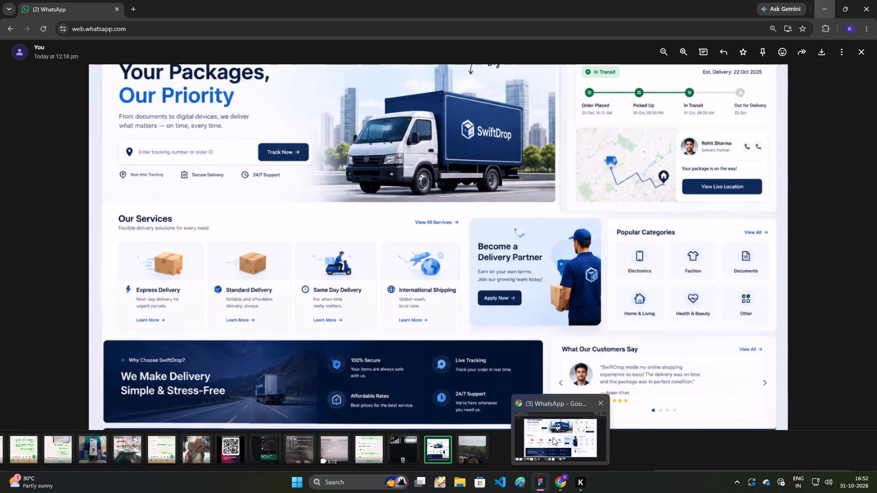
pyautogui.write('re')
pyautogui.press('BackSpace')
pyautogui.press('BackSpace')
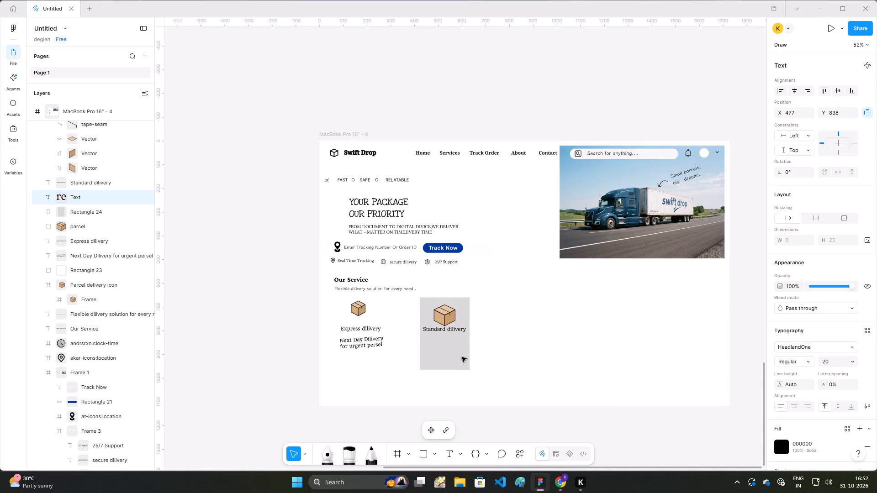
pyautogui.press('r')
pyautogui.press('BackSpace')
pyautogui.write('latabe')
pyautogui.press('space')
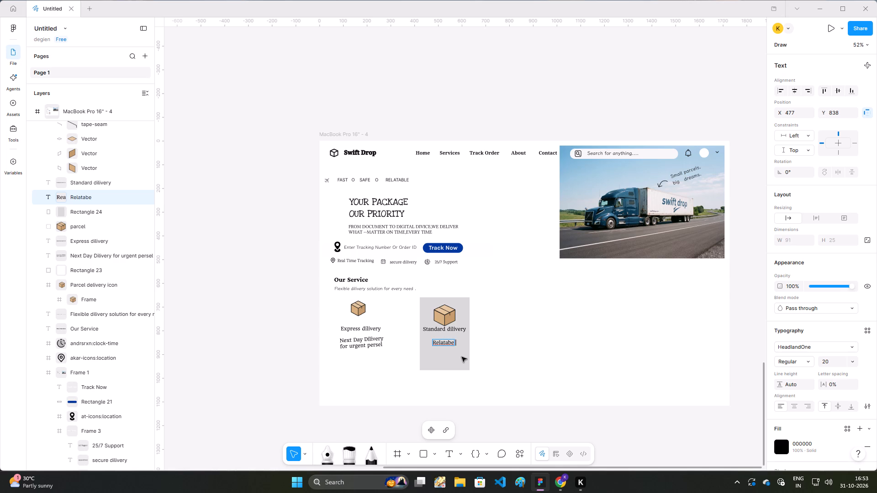
pyautogui.write('and')
pyautogui.press('space')
pyautogui.write('off')
pyautogui.write('or')
pyautogui.press('BackSpace')
pyautogui.write('dabe')
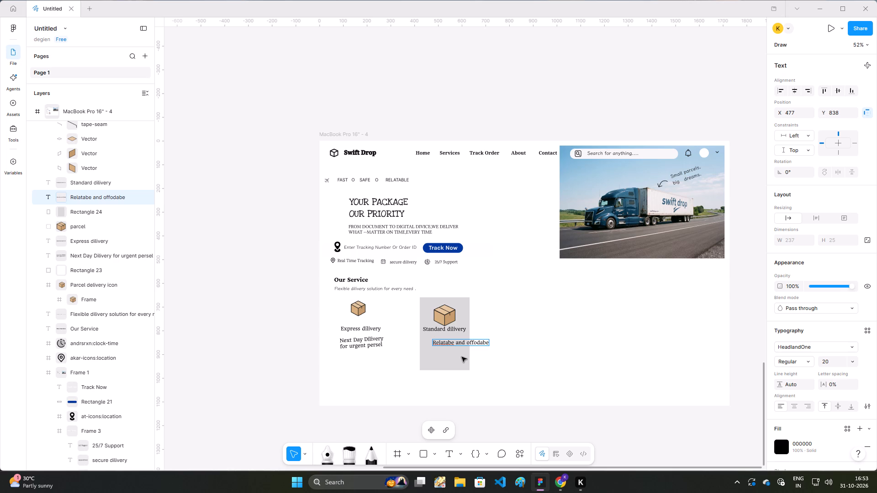
pyautogui.press('BackSpace')
pyautogui.write('le')
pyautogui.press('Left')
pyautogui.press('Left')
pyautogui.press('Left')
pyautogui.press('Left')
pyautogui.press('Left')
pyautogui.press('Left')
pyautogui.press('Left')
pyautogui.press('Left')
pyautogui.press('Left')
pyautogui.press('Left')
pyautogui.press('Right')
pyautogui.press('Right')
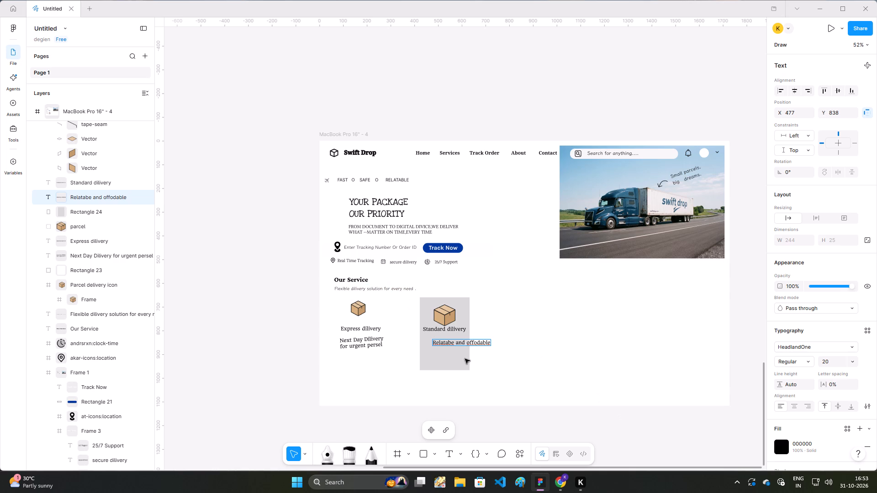
# Finish editing the description and move it under the "Standard dilivery" label, to about X 413, Y 825.
pyautogui.click(465, 359)
pyautogui.moveTo(462, 342); pyautogui.dragTo(446, 340)
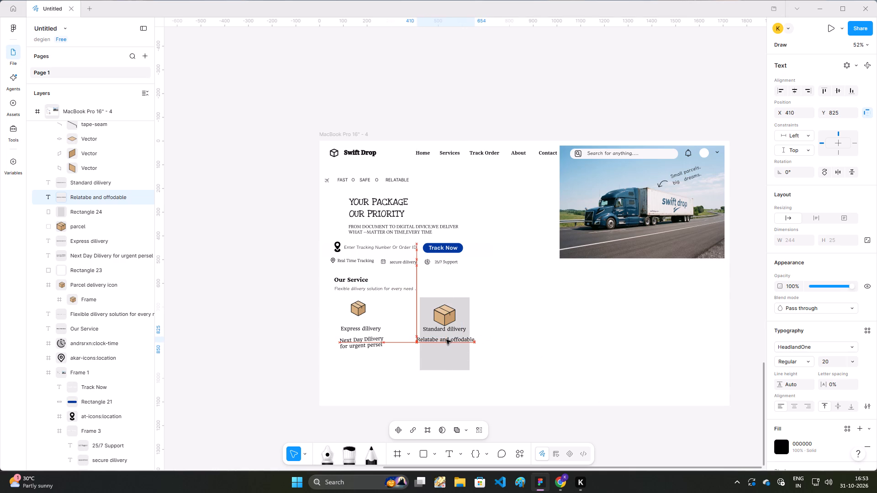
pyautogui.moveTo(446, 340); pyautogui.dragTo(448, 340)
# Widen the grey card on both sides to about 287, starting at about X 394, so it contains the description.
pyautogui.click(465, 362)
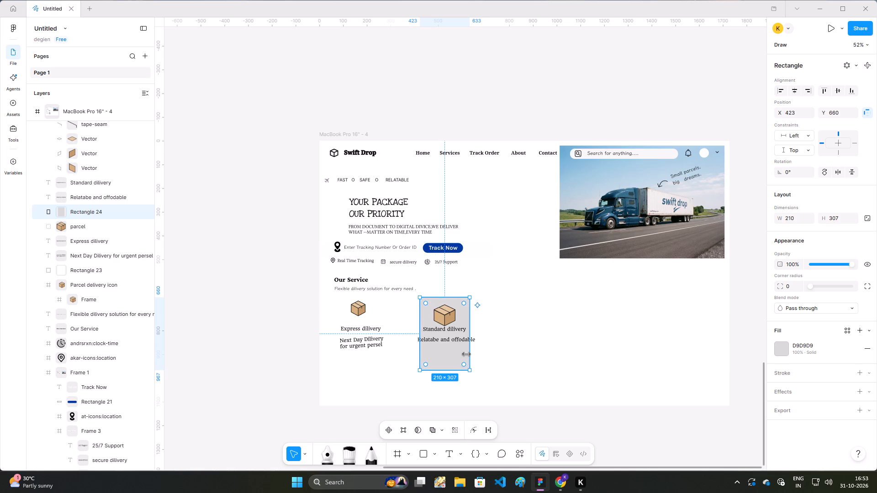
pyautogui.moveTo(466, 354); pyautogui.dragTo(481, 355)
pyautogui.moveTo(421, 357); pyautogui.dragTo(413, 359)
pyautogui.click(453, 352)
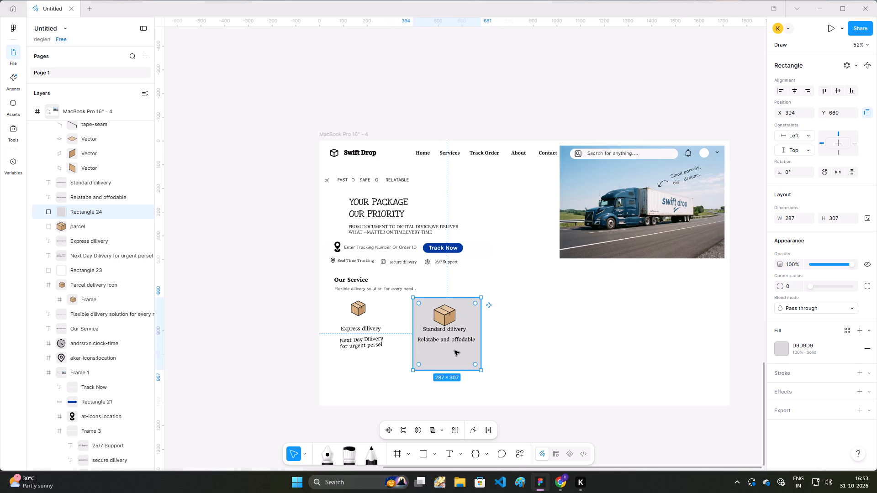
# Add a second line reading "delivery always availabe." to the description on the grey card and finish editing.
pyautogui.click(467, 341)
pyautogui.click(464, 352)
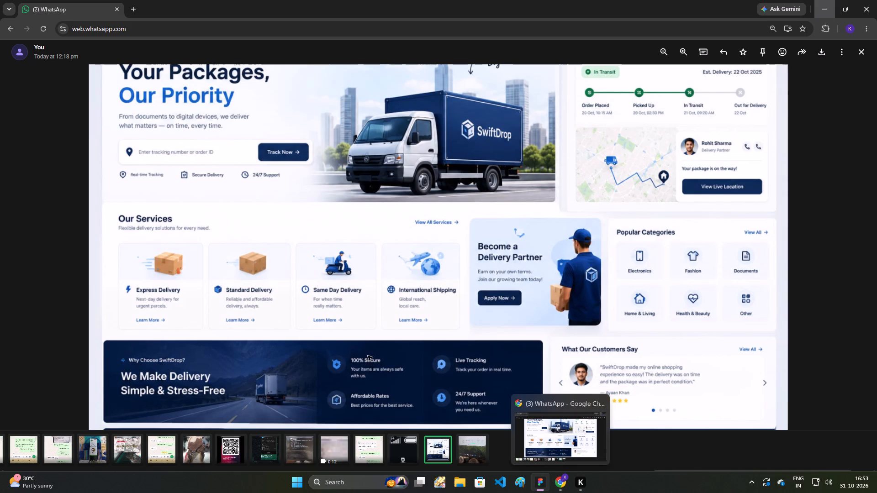
pyautogui.doubleClick(464, 341)
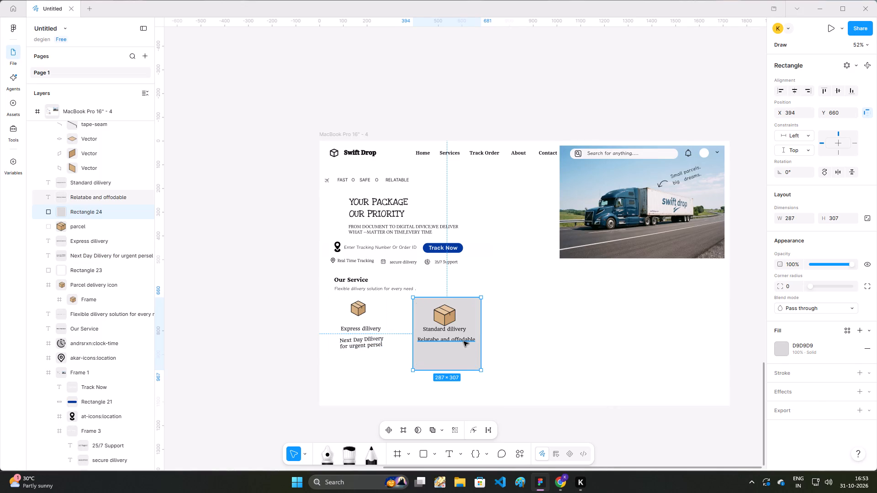
pyautogui.click(469, 339)
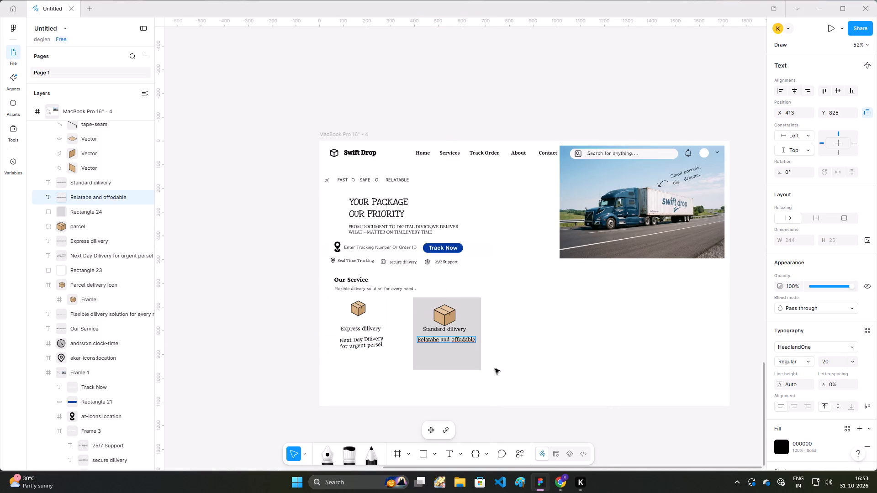
pyautogui.press('Right')
pyautogui.press('Right')
pyautogui.press('Right')
pyautogui.press('Return')
pyautogui.write('de')
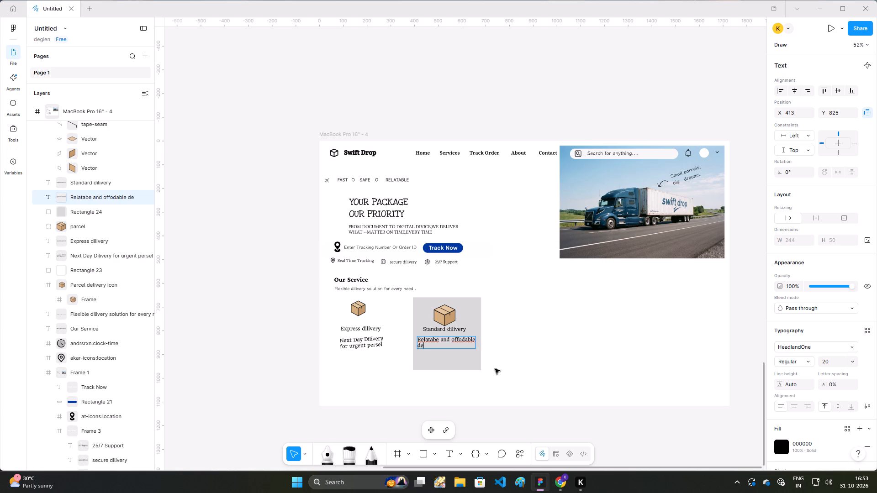
pyautogui.write('live')
pyautogui.press('r')
pyautogui.write('y always')
pyautogui.press('space')
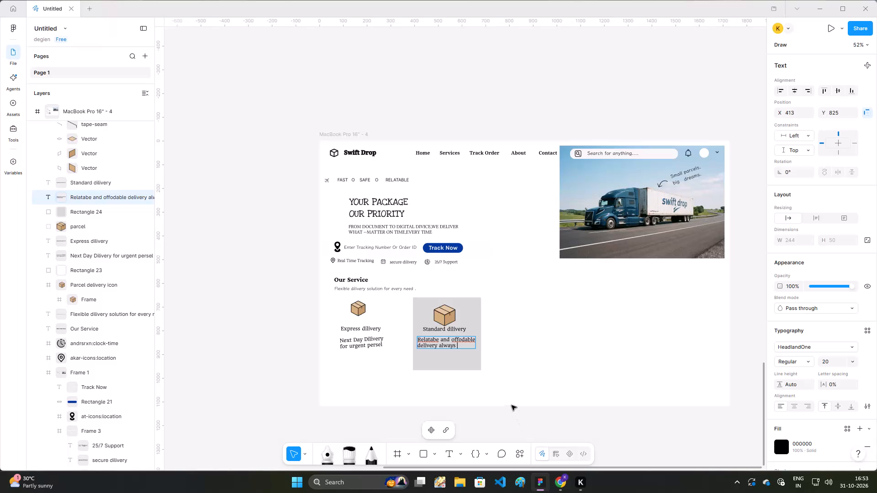
pyautogui.press('a')
pyautogui.write('vai')
pyautogui.write('labe')
pyautogui.press('.')
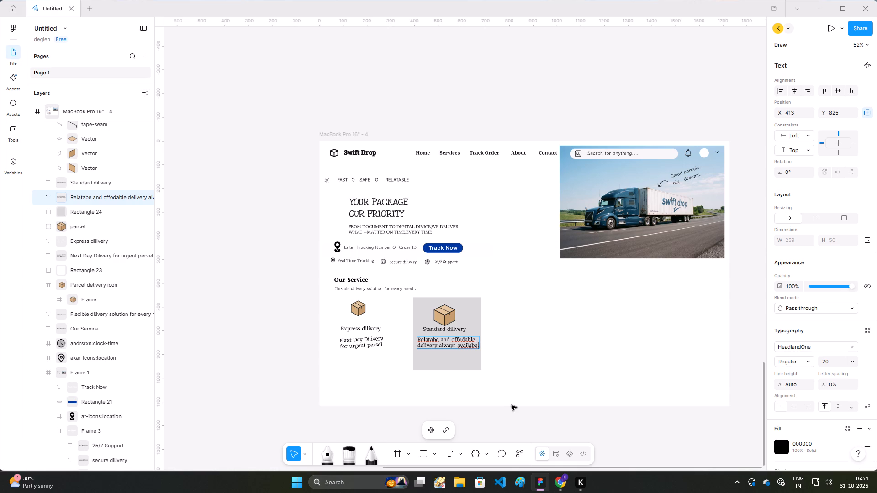
pyautogui.click(575, 313)
pyautogui.click(512, 319)
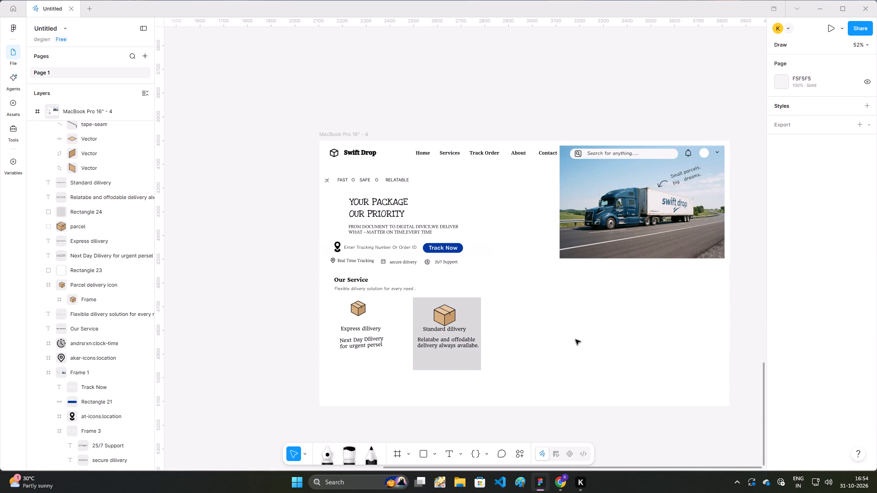
# Change the Standard dilivery card's background fill to white.
pyautogui.click(445, 356)
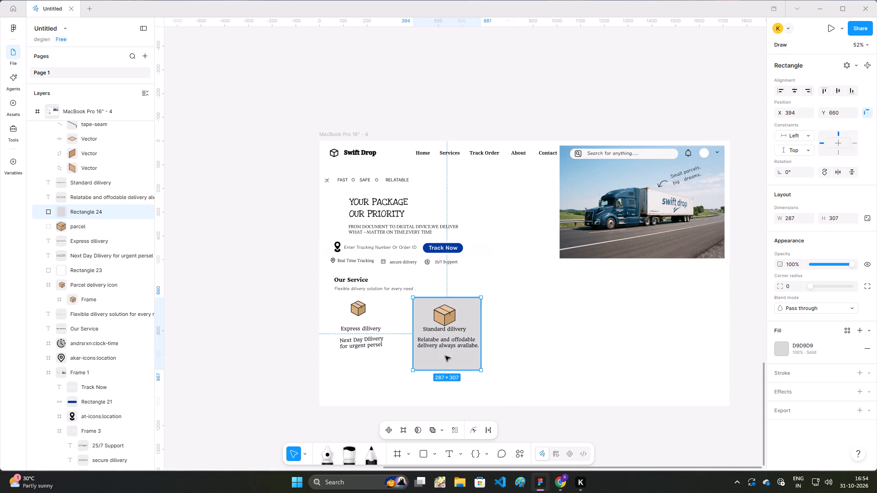
pyautogui.click(779, 352)
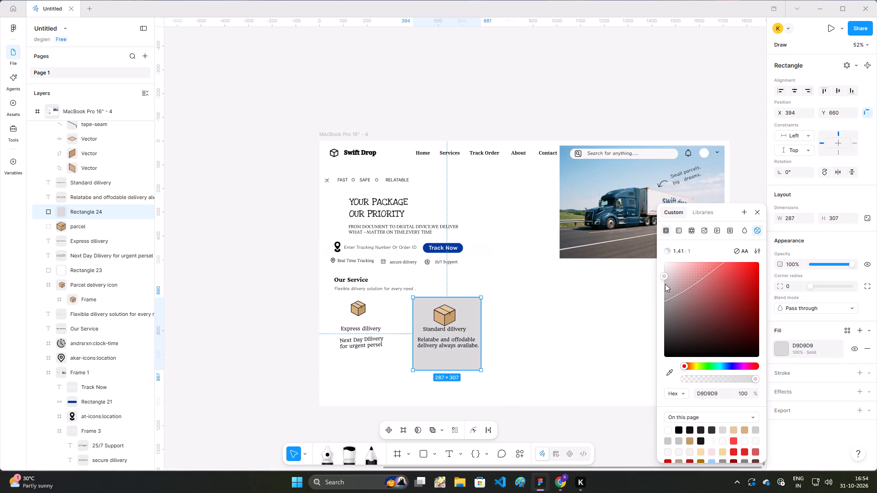
pyautogui.moveTo(665, 281); pyautogui.dragTo(659, 251)
pyautogui.click(597, 330)
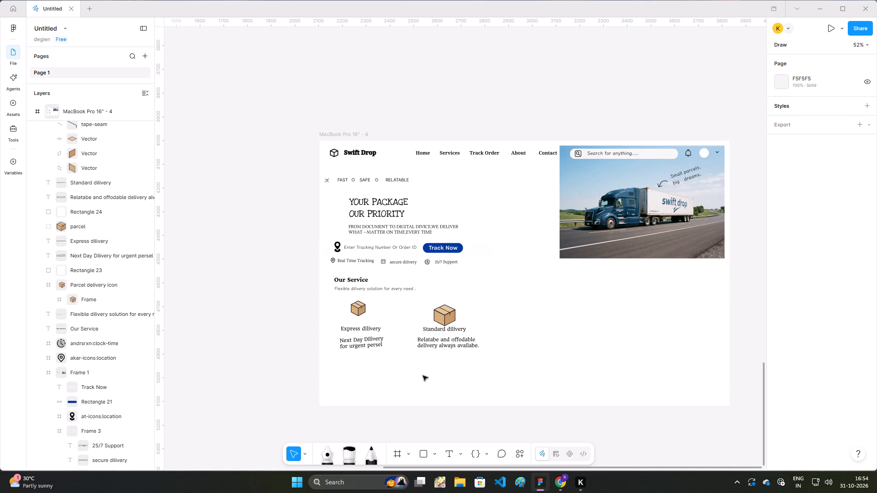
# Frame the Standard dilivery parcel icon, label, description and background rectangle together.
pyautogui.moveTo(535, 373); pyautogui.dragTo(411, 297)
pyautogui.rightClick(476, 322)
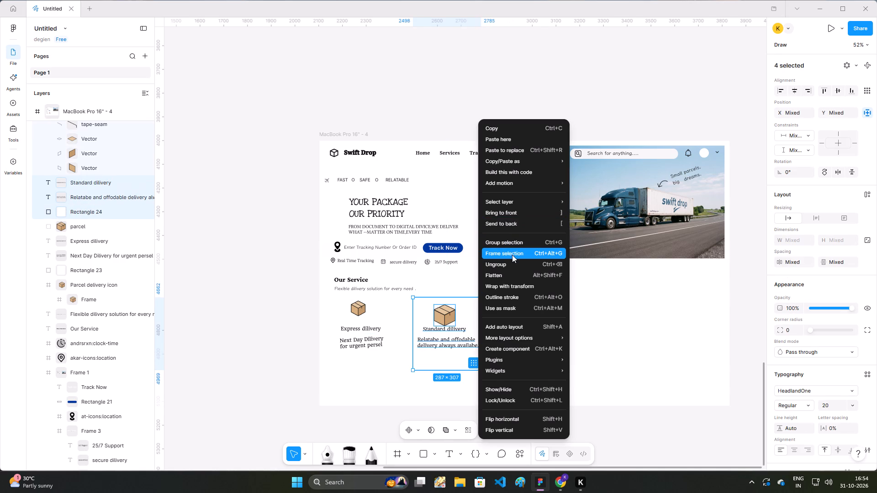
pyautogui.click(512, 255)
# Move the framed Standard dilivery card slightly up and toward the Express dilivery card, roughly level with it, and deselect it.
pyautogui.moveTo(474, 321); pyautogui.dragTo(471, 313)
pyautogui.click(579, 316)
pyautogui.moveTo(463, 321); pyautogui.dragTo(464, 325)
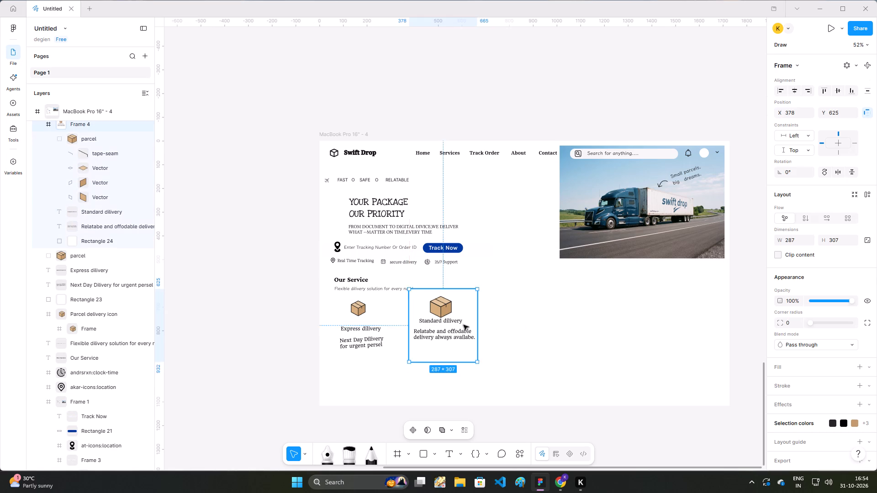
pyautogui.moveTo(464, 325); pyautogui.dragTo(464, 326)
pyautogui.click(549, 316)
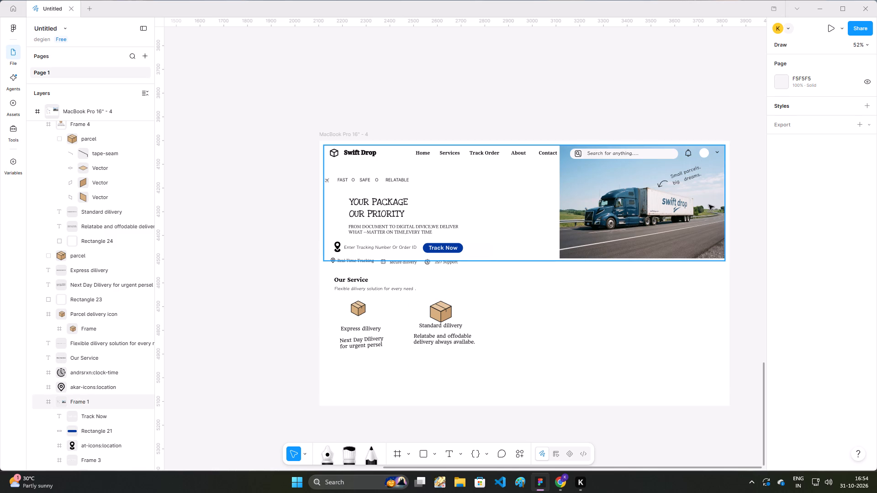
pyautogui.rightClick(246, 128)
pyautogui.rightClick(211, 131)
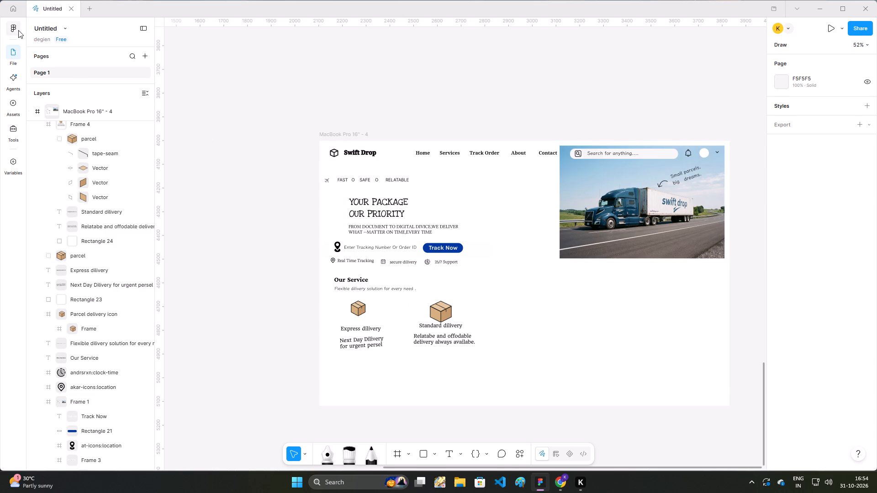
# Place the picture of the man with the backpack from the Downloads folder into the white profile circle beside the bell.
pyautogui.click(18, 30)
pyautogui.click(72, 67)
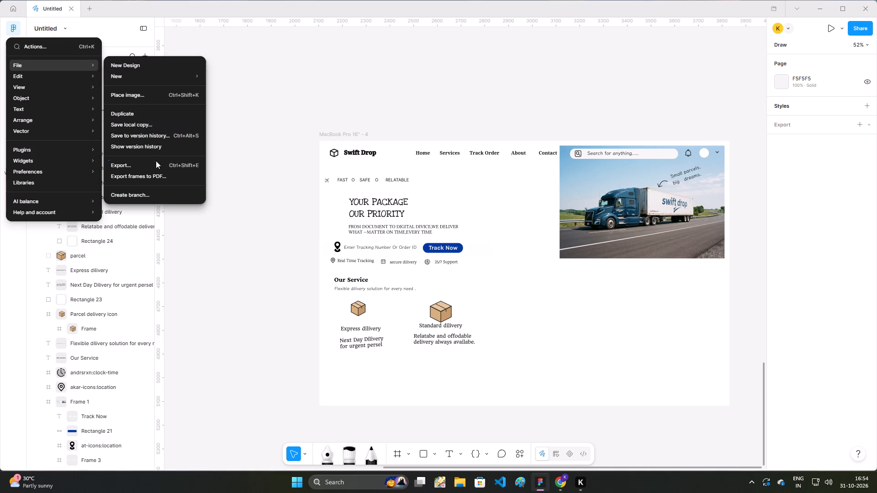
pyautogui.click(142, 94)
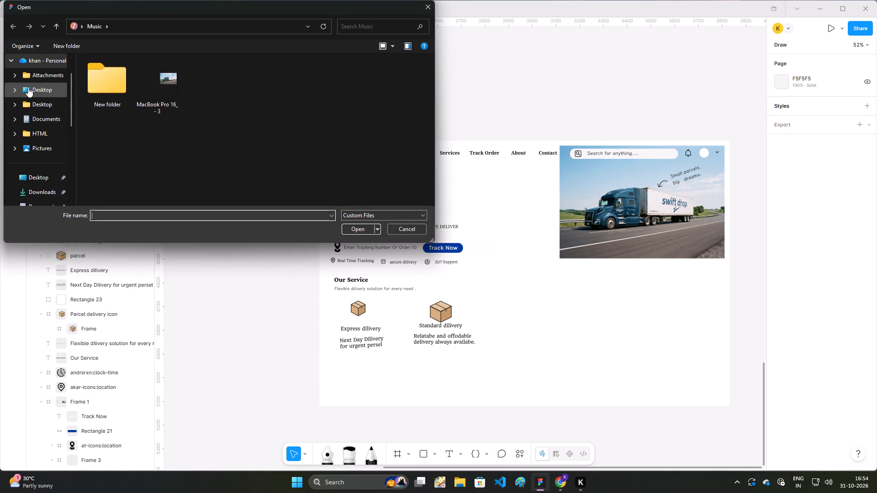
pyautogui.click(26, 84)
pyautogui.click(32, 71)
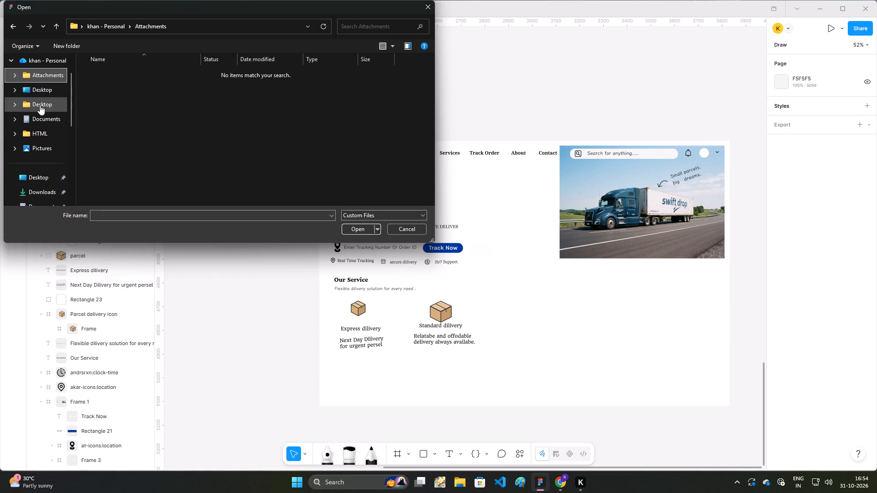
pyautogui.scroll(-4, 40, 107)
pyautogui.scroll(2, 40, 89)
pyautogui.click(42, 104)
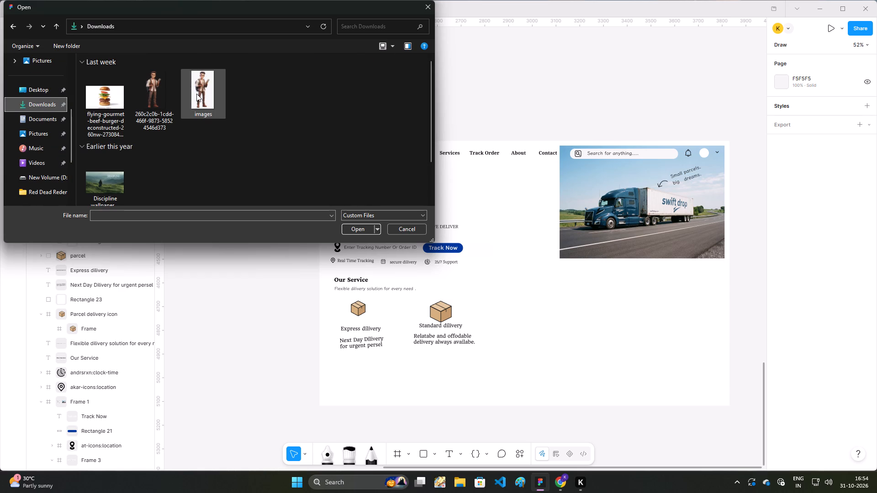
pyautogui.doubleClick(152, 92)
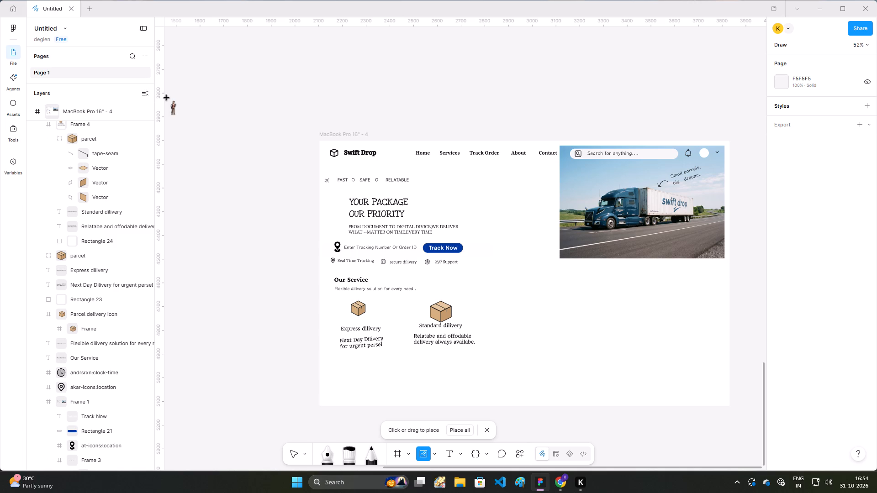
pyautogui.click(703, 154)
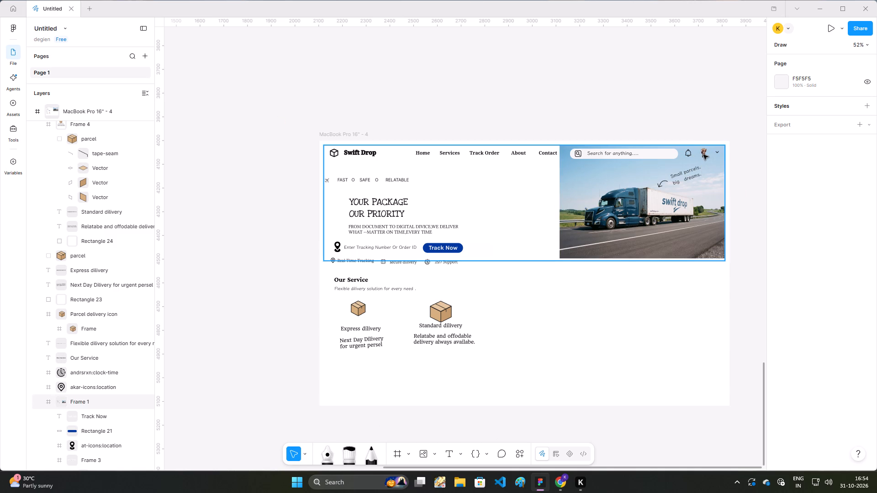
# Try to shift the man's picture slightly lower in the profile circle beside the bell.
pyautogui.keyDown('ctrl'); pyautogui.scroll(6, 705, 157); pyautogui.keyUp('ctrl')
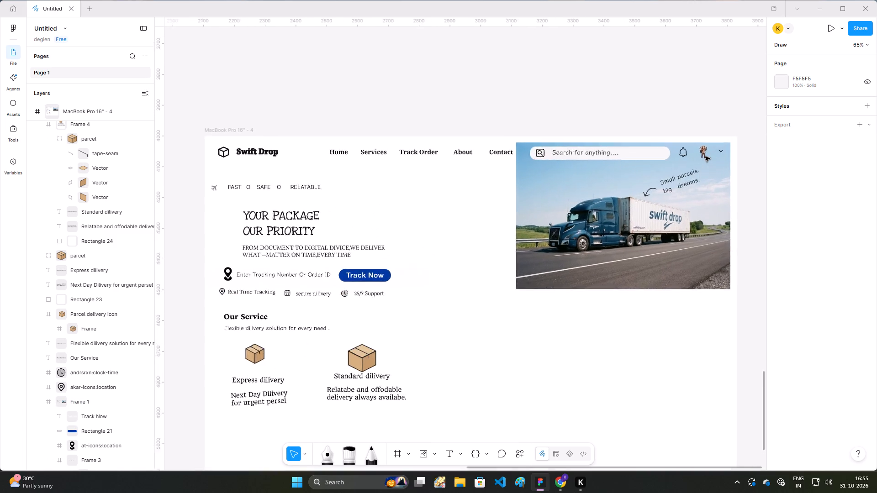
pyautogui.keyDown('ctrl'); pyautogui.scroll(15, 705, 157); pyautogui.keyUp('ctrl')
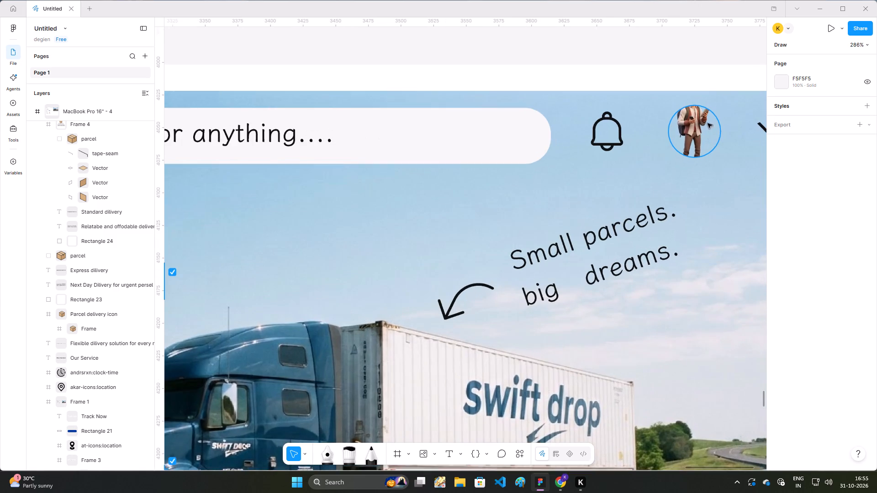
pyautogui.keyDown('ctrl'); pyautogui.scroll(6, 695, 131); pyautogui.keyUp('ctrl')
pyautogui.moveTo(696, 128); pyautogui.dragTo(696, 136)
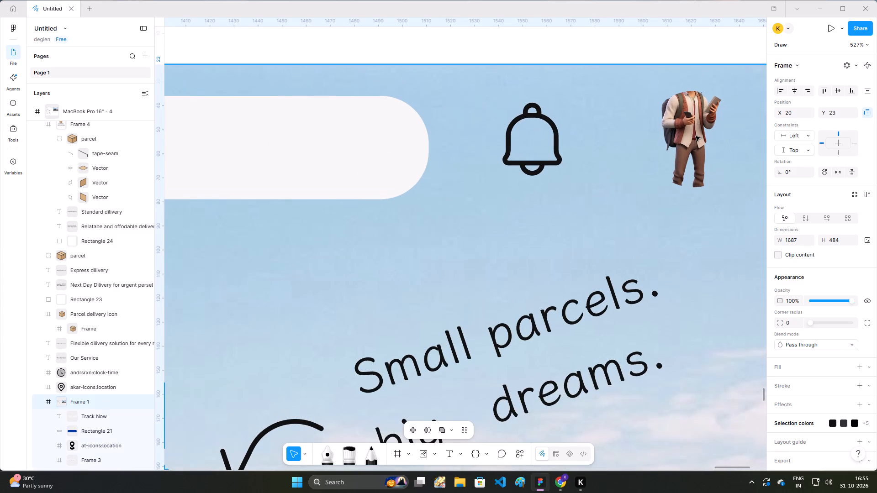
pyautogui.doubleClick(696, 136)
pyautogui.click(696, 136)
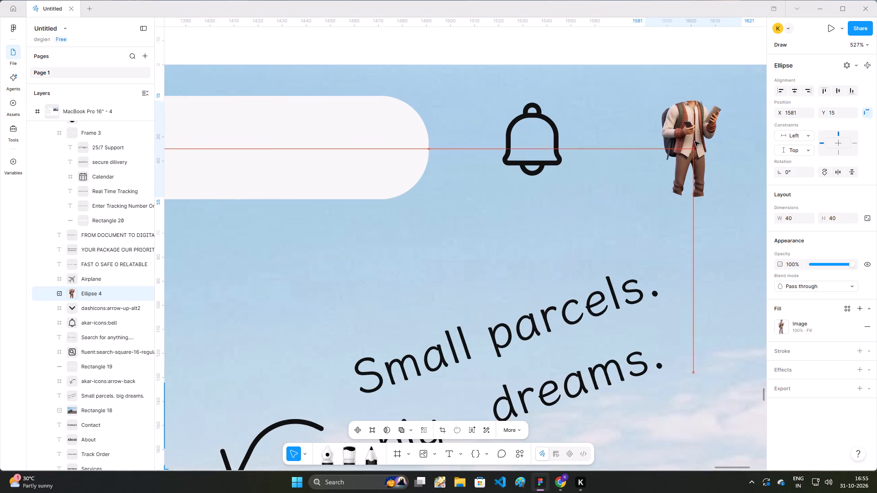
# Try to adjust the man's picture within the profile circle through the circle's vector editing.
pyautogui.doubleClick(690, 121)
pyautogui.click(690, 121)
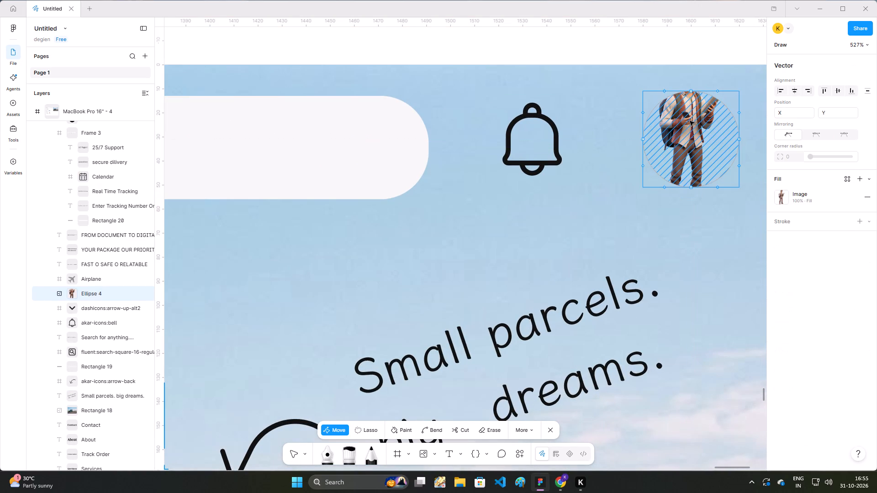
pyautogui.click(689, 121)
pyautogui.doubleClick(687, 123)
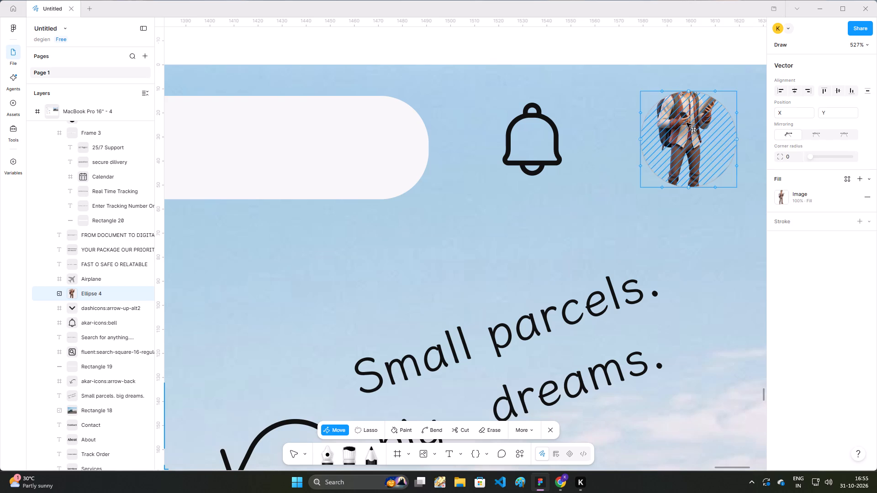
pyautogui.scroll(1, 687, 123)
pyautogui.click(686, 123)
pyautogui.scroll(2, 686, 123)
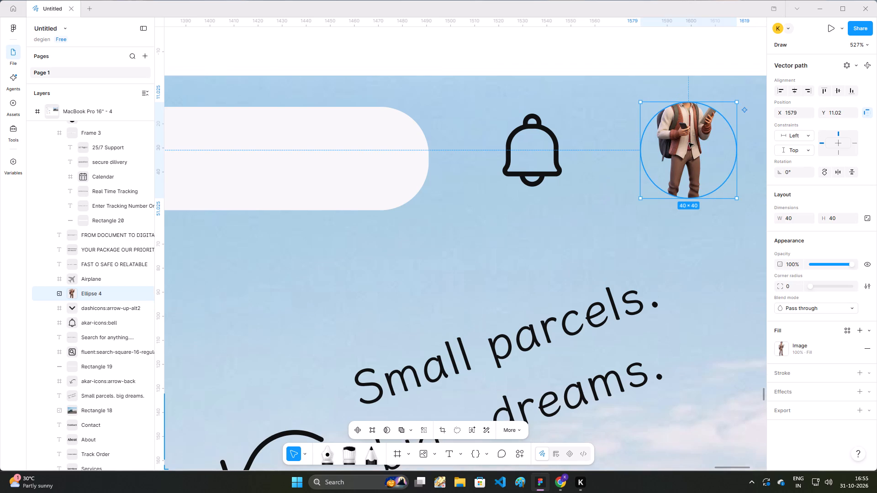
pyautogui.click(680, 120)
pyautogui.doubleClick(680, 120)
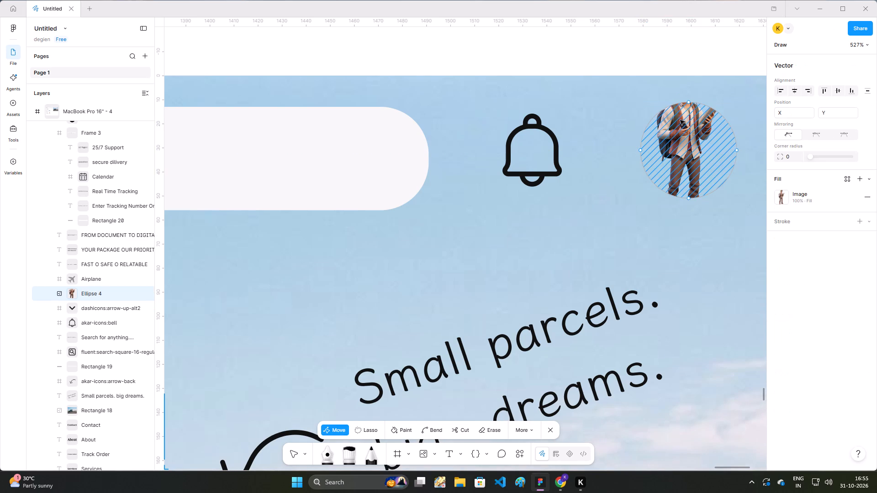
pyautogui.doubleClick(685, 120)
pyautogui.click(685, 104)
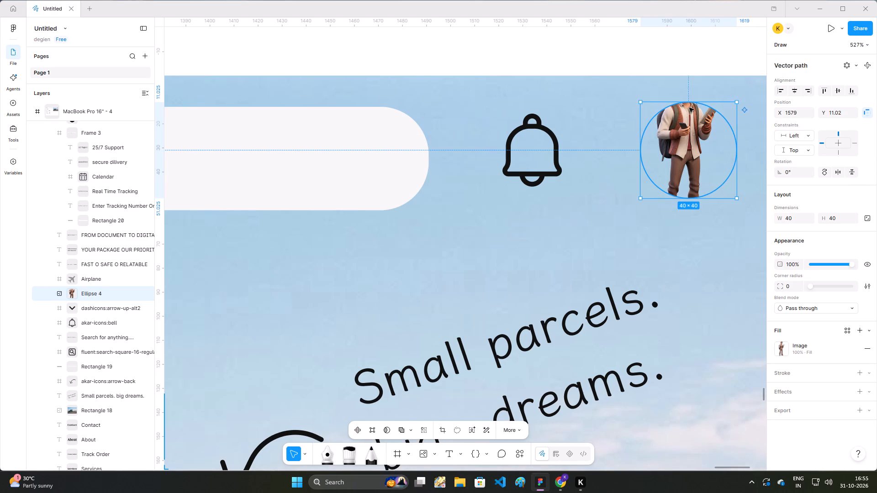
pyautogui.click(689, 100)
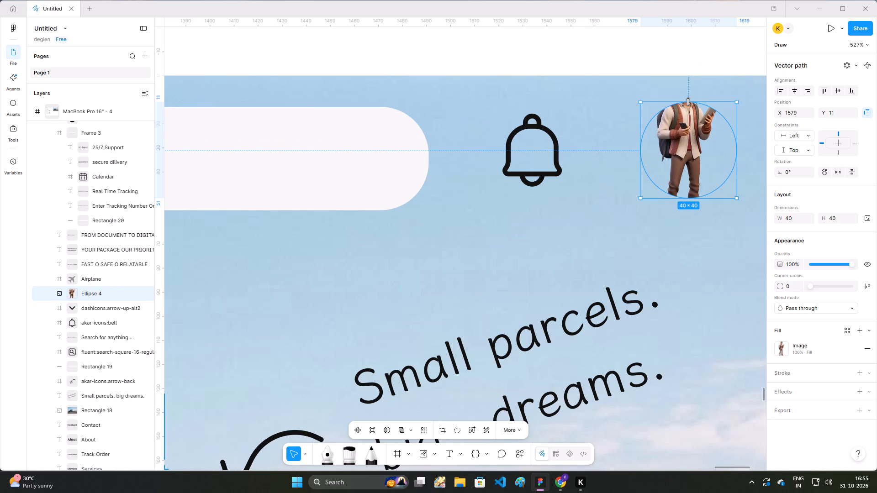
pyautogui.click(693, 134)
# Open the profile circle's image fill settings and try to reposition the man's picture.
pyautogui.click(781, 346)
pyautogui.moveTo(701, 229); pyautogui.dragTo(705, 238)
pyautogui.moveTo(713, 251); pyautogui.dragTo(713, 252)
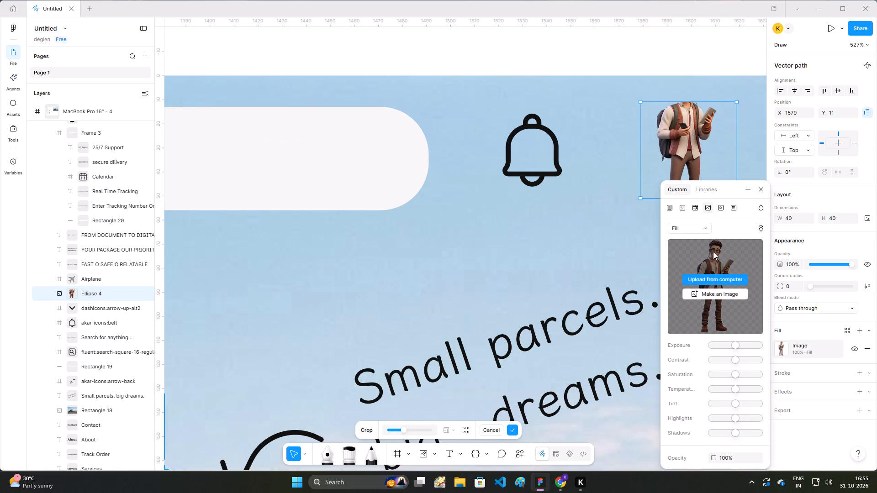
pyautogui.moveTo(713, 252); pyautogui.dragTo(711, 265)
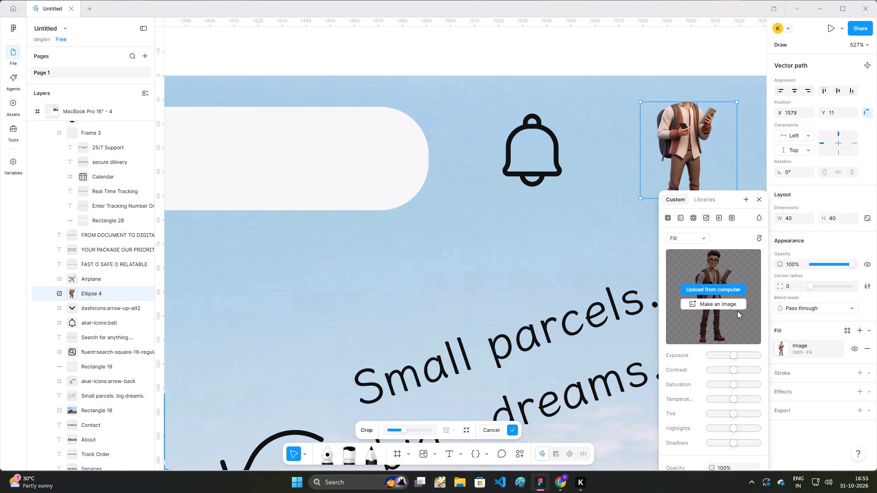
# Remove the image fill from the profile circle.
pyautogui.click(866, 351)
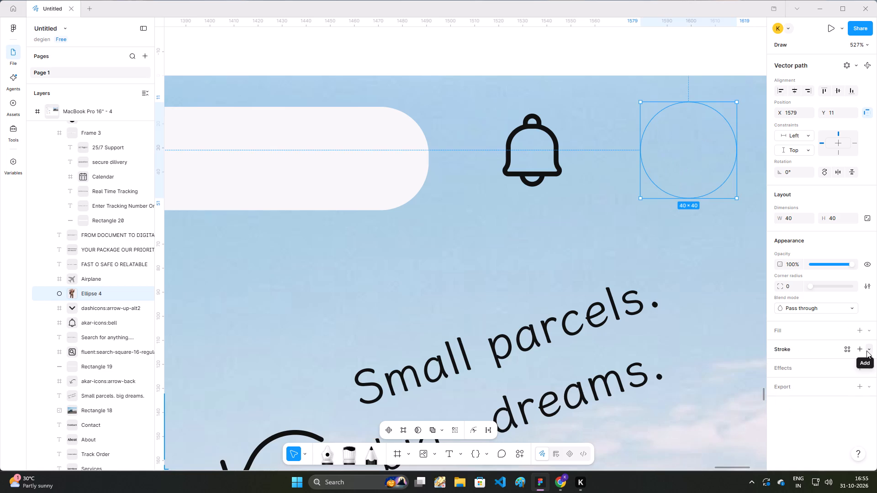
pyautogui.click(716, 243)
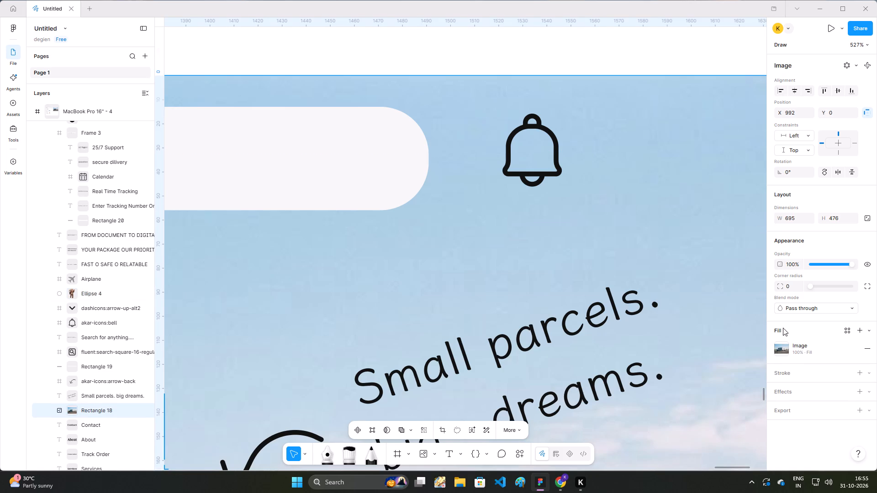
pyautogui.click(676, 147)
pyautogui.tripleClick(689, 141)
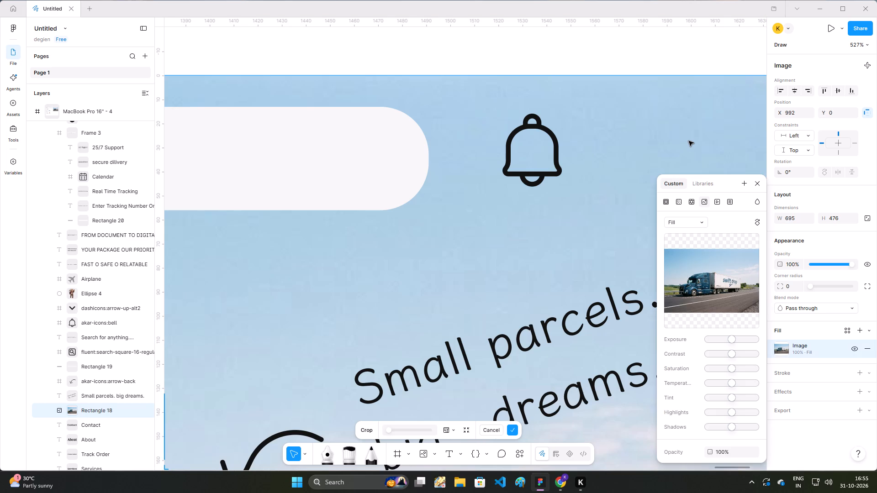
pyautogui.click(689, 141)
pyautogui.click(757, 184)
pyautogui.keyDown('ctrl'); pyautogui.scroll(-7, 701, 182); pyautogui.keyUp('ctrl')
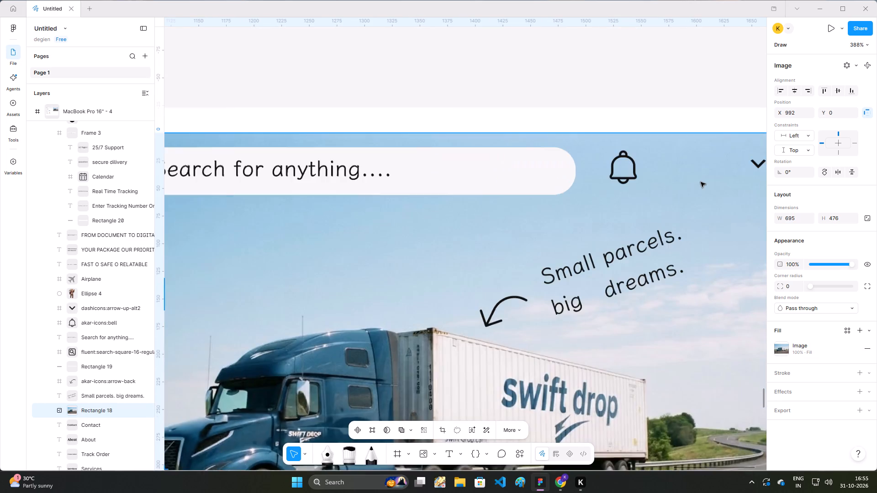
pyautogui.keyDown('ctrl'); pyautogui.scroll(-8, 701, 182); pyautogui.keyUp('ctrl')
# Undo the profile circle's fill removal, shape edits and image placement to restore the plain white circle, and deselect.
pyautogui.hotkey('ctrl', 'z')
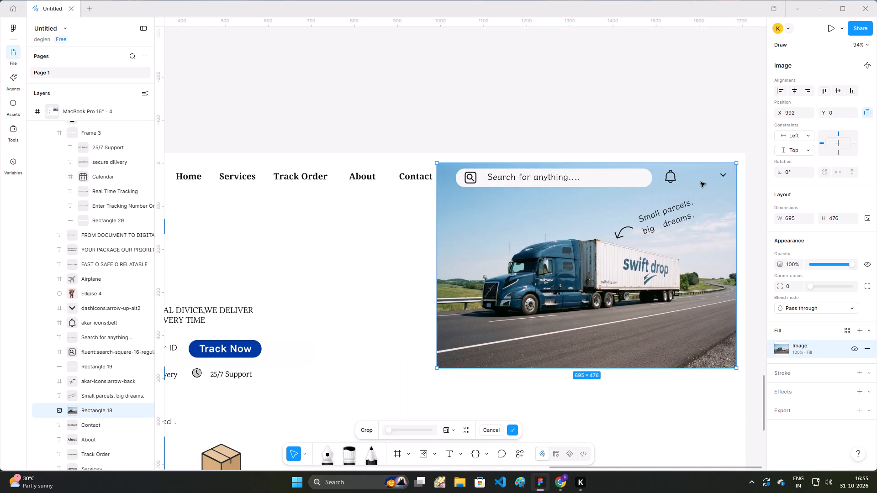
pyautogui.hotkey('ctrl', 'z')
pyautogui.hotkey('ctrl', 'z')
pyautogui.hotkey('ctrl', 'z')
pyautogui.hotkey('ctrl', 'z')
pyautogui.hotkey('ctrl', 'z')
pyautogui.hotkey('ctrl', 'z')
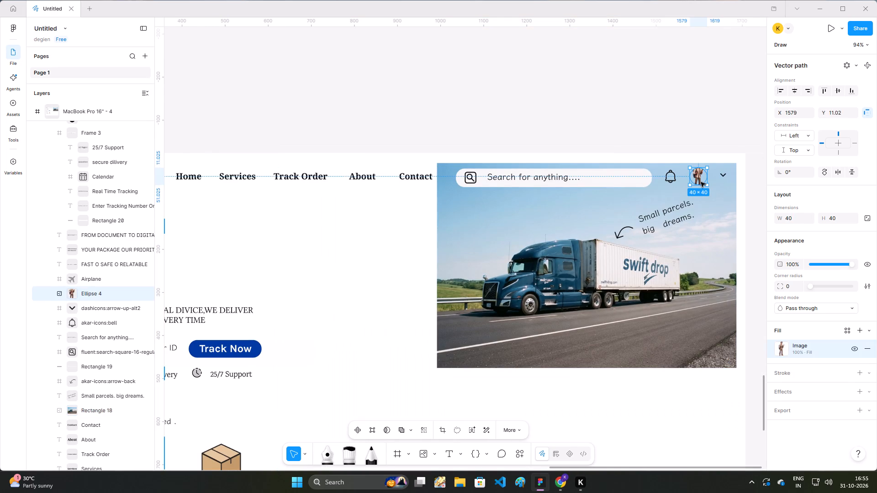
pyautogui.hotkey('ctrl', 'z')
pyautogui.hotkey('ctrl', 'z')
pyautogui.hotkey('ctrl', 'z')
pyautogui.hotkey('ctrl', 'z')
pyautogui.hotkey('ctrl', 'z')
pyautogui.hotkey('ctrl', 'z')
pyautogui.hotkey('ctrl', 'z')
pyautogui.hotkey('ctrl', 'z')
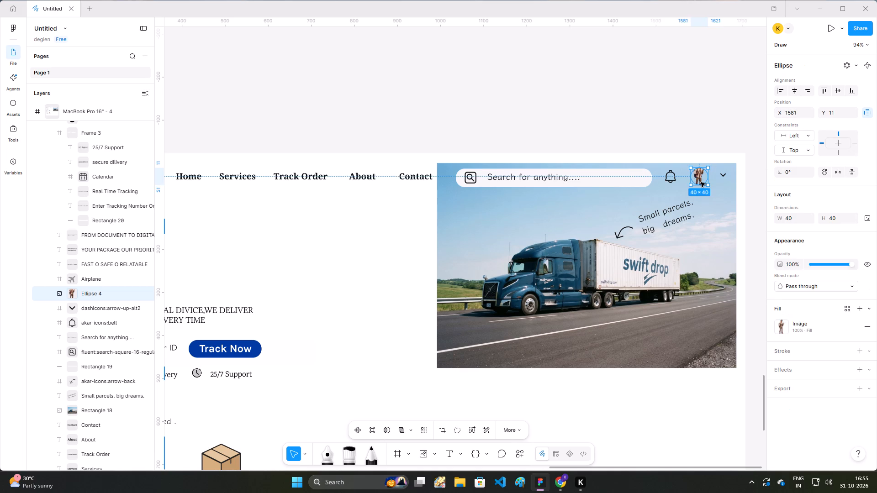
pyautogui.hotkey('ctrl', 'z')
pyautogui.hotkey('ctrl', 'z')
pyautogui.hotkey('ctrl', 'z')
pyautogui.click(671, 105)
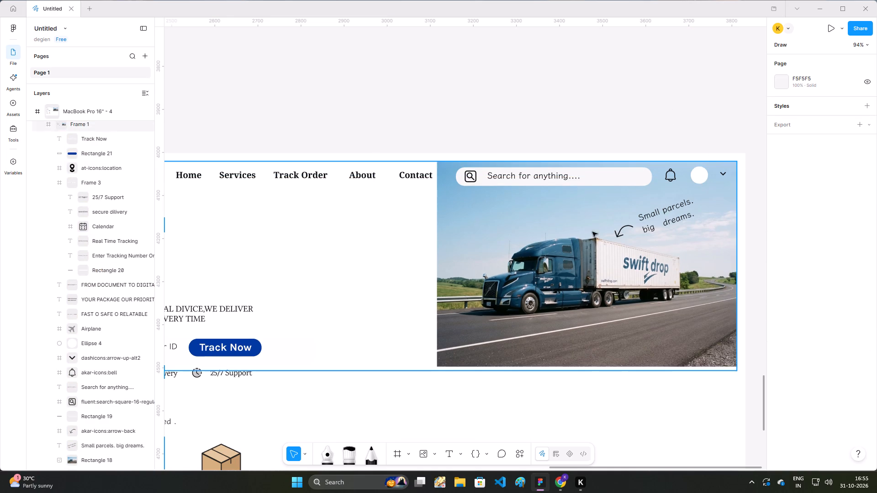
# Draw a rectangle about 288 × 304 in the Our Service section, in the empty space beside the Standard dilivery card.
pyautogui.scroll(-5, 580, 237)
pyautogui.keyDown('ctrl'); pyautogui.scroll(-9, 580, 236); pyautogui.keyUp('ctrl')
pyautogui.keyDown('ctrl'); pyautogui.scroll(3, 521, 262); pyautogui.keyUp('ctrl')
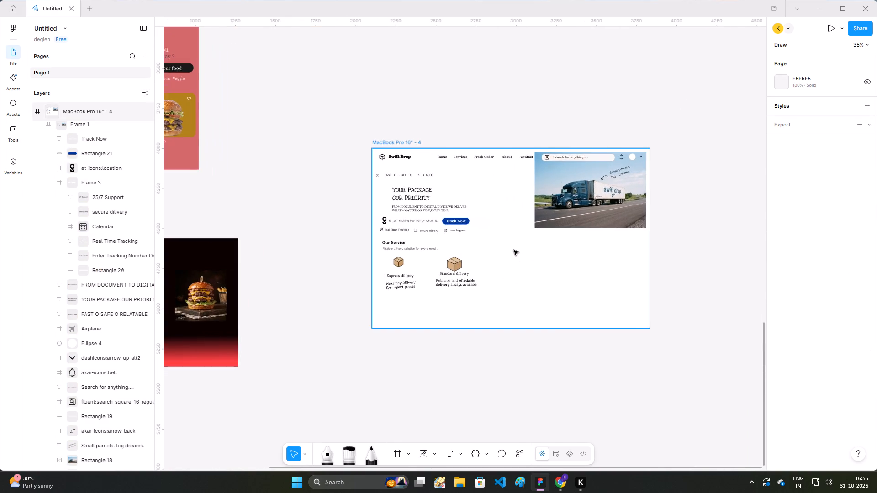
pyautogui.keyDown('ctrl'); pyautogui.scroll(5, 514, 250); pyautogui.keyUp('ctrl')
pyautogui.click(418, 288)
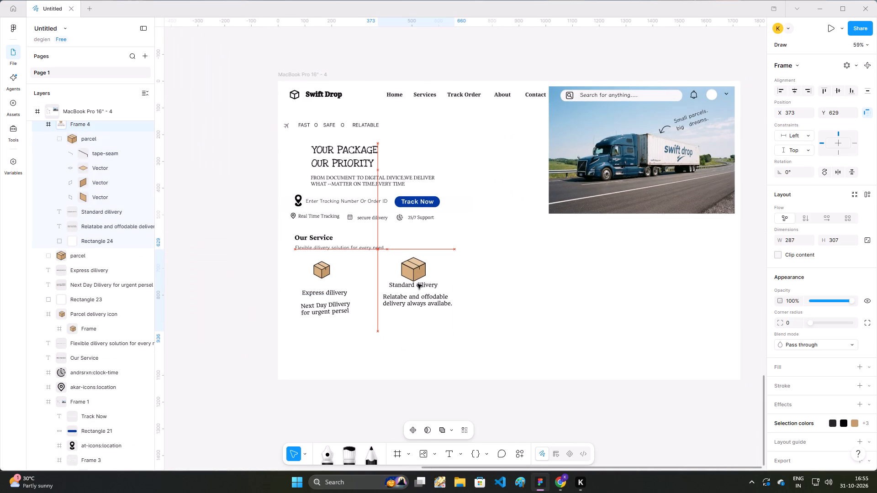
pyautogui.click(604, 300)
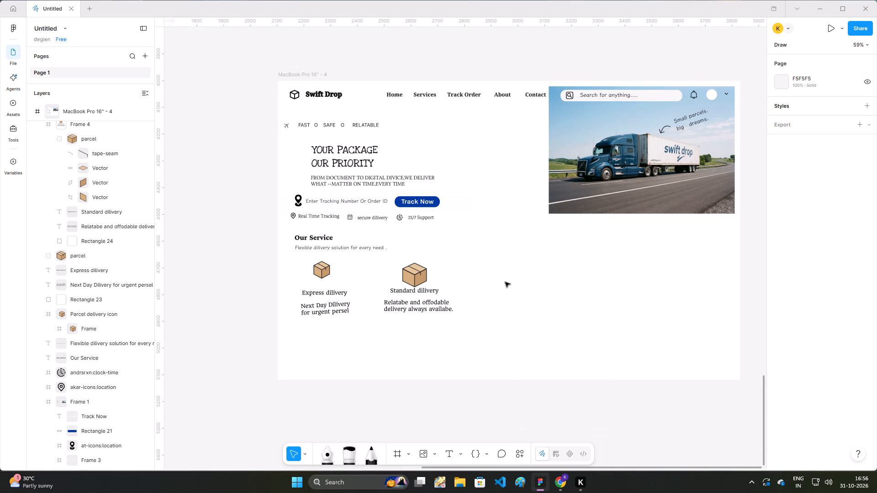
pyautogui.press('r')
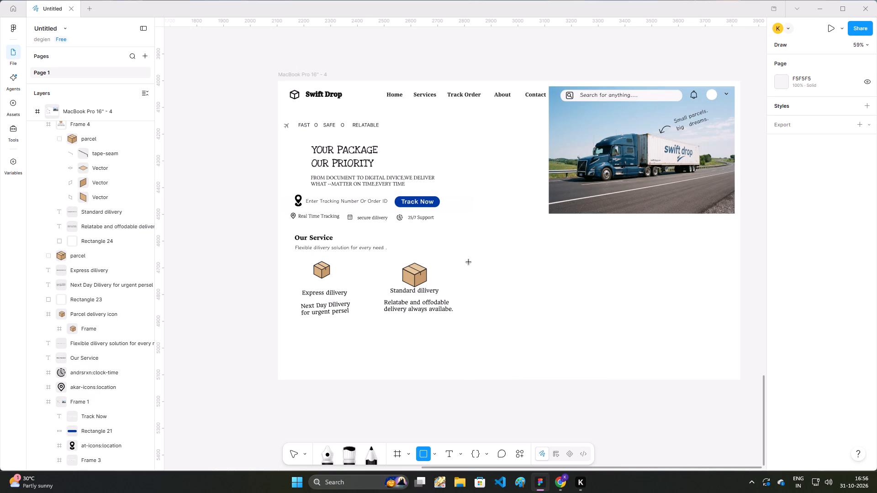
pyautogui.moveTo(469, 262); pyautogui.dragTo(523, 315)
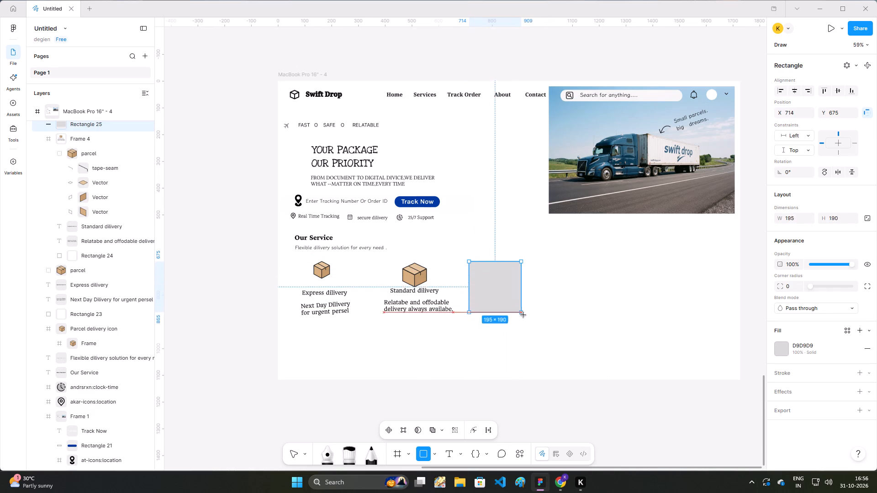
pyautogui.moveTo(523, 315); pyautogui.dragTo(534, 333)
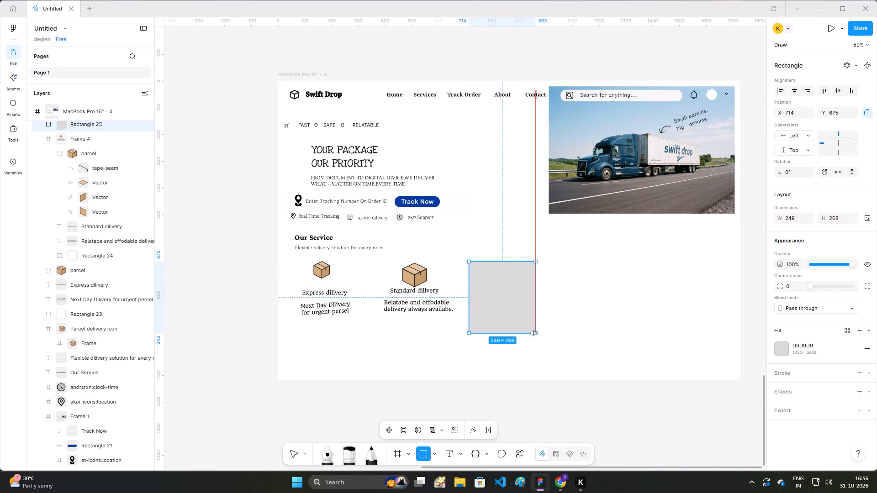
pyautogui.moveTo(534, 333); pyautogui.dragTo(544, 343)
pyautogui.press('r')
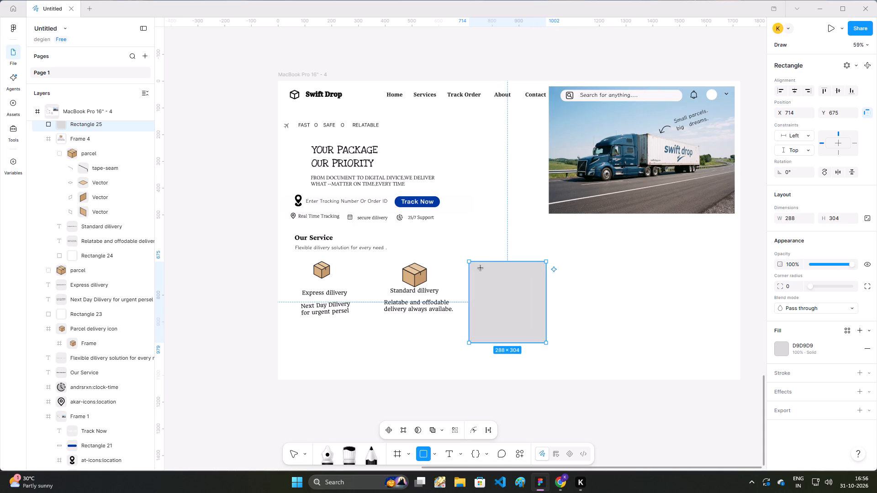
# Draw a rectangle about 158 by 149 inside the grey card beside the Standard dilivery card.
pyautogui.moveTo(489, 268); pyautogui.dragTo(533, 296)
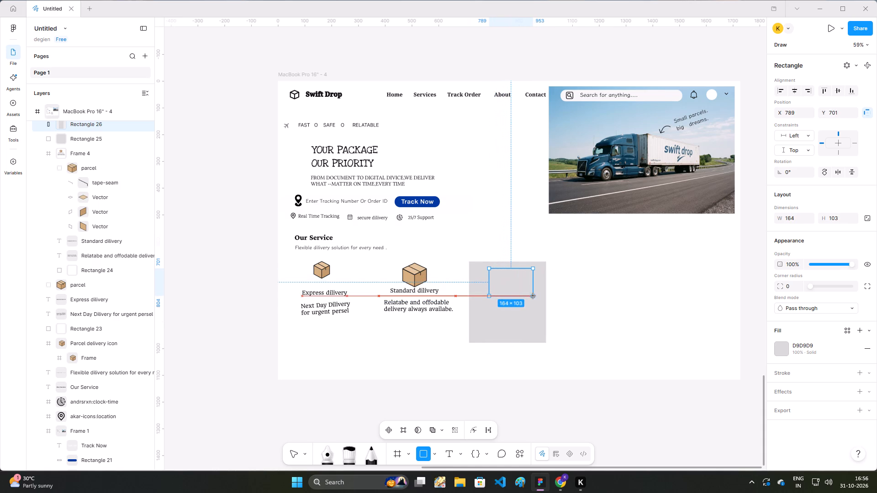
pyautogui.moveTo(533, 296); pyautogui.dragTo(531, 307)
# Prompt the AI on the inner rectangle of the grey card with "iske andeer bhi percle but bike ke back side pe".
pyautogui.click(539, 278)
pyautogui.click(569, 272)
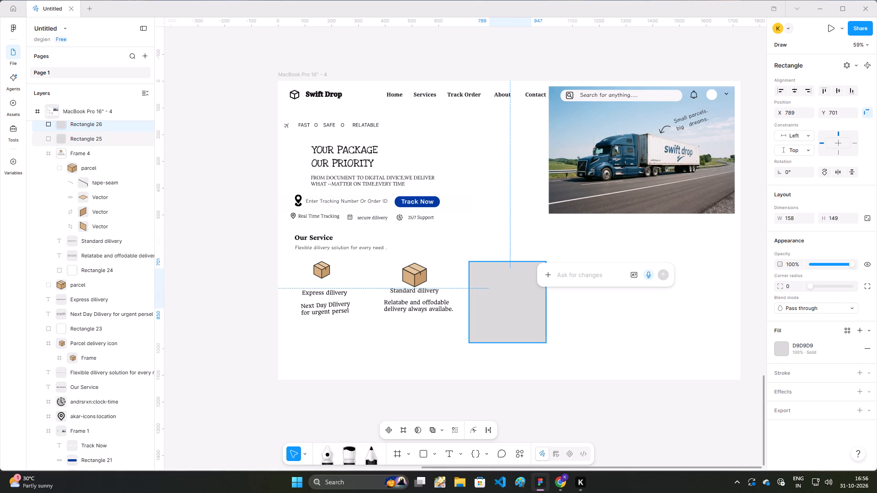
pyautogui.write('iske andeer')
pyautogui.press('space')
pyautogui.write('bhi')
pyautogui.press('space')
pyautogui.write('perc')
pyautogui.press('h')
pyautogui.press('BackSpace')
pyautogui.write('le')
pyautogui.press('space')
pyautogui.write('but')
pyautogui.press('space')
pyautogui.write('bike ke back side')
pyautogui.press('space')
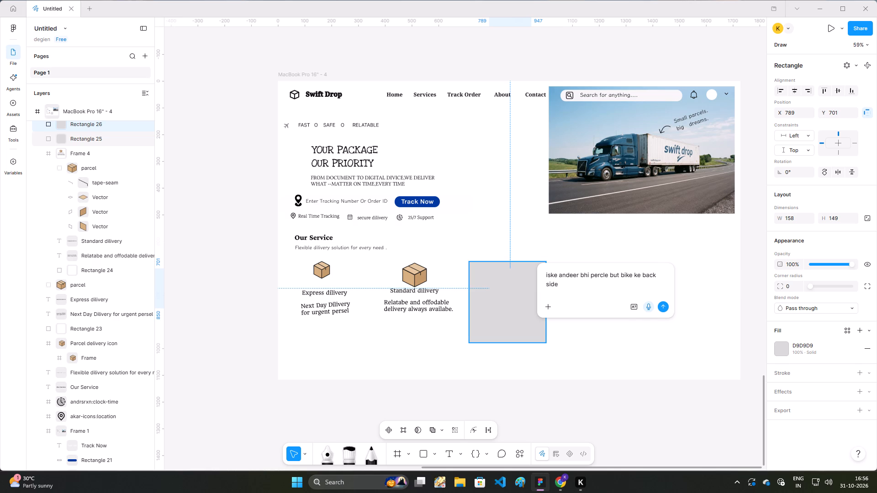
pyautogui.write('pe')
pyautogui.press('Return')
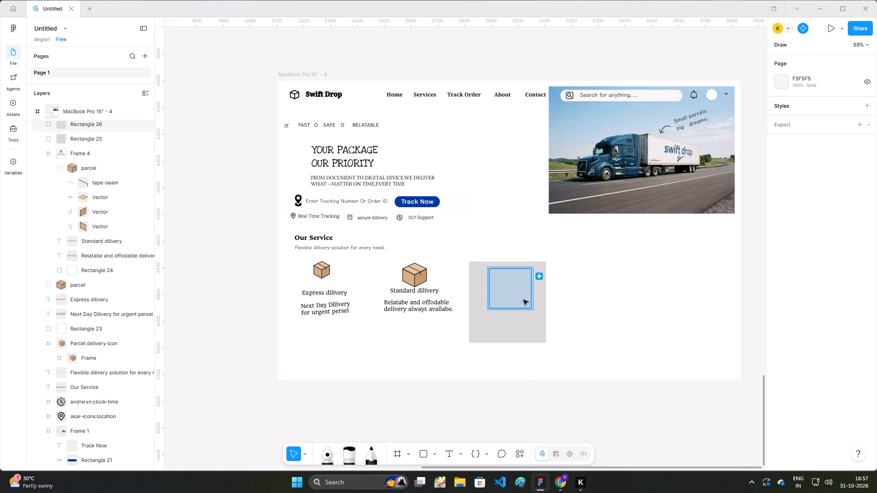
# Stretch the grey card downward to about 288 by 362 and deselect it.
pyautogui.click(539, 343)
pyautogui.moveTo(534, 344); pyautogui.dragTo(536, 355)
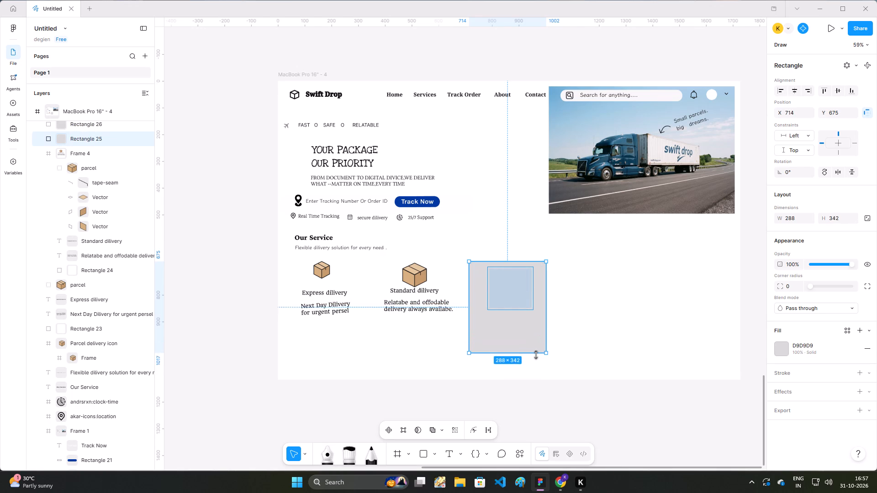
pyautogui.moveTo(536, 355); pyautogui.dragTo(536, 358)
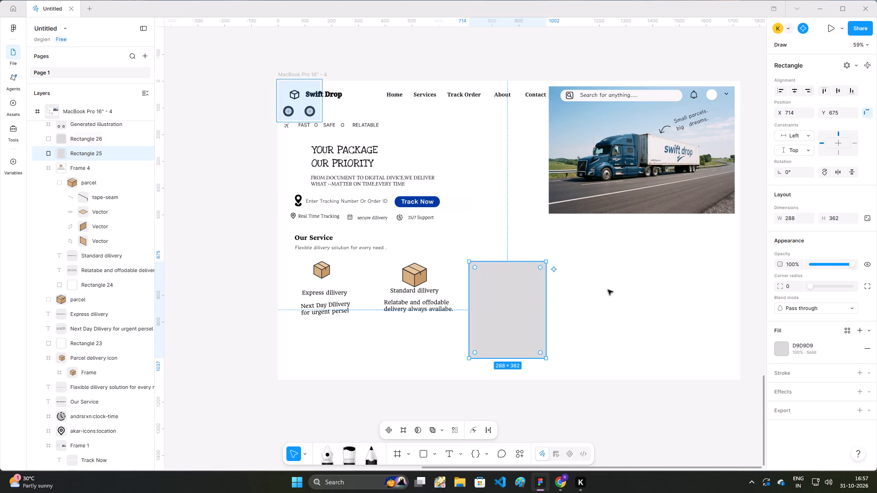
pyautogui.click(620, 289)
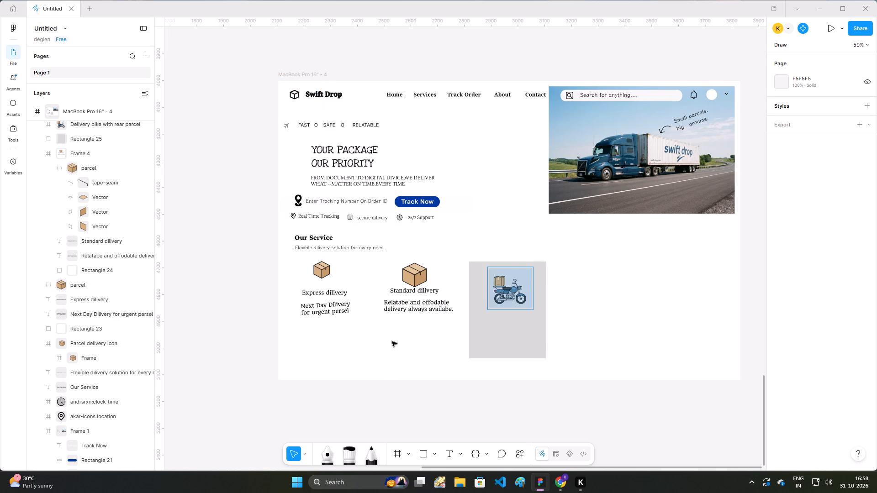
pyautogui.click(608, 314)
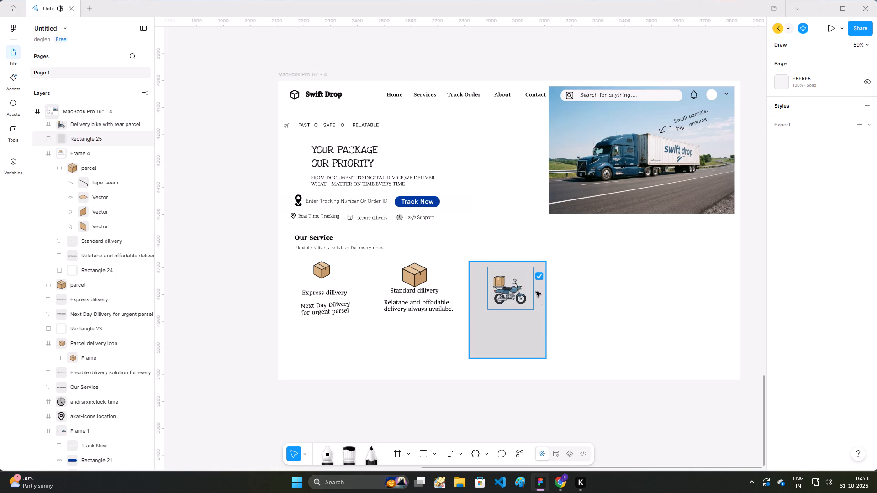
# Add the text "Same Day Delivery" below the delivery bike illustration in the grey card.
pyautogui.press('t')
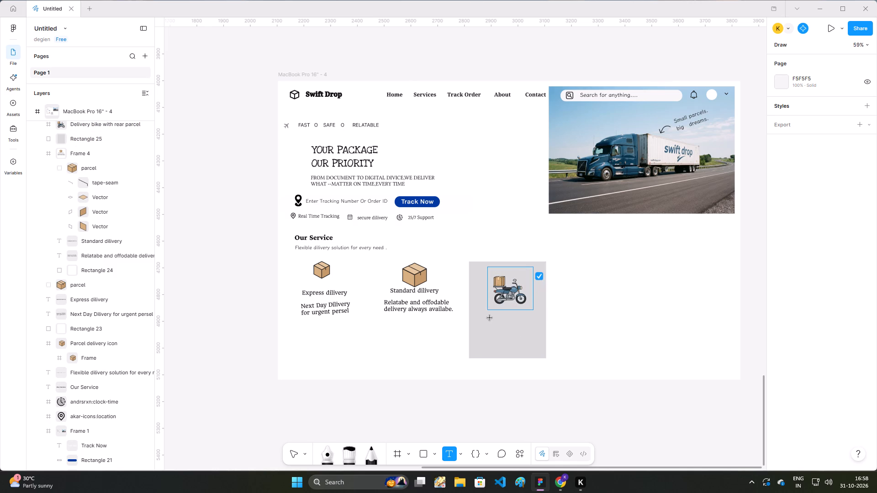
pyautogui.click(489, 315)
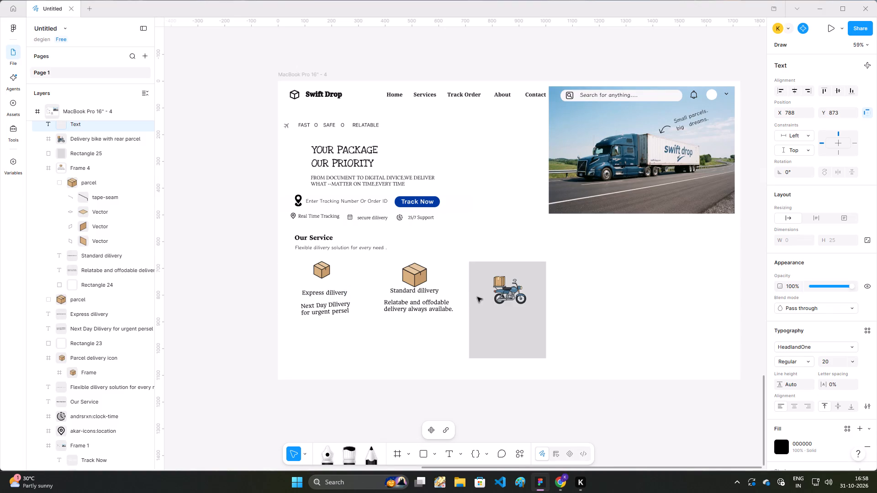
pyautogui.write('sa')
pyautogui.press('BackSpace')
pyautogui.write('ame')
pyautogui.press('space')
pyautogui.write('ay')
pyautogui.press('space')
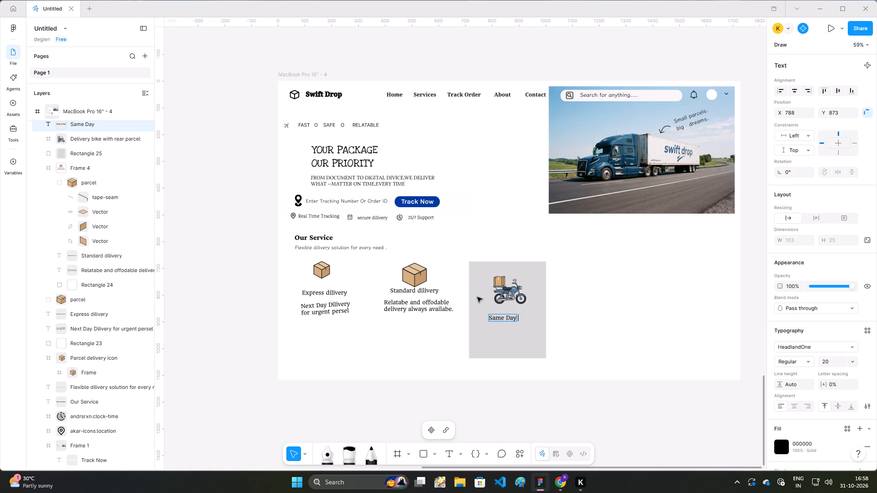
pyautogui.press('d')
pyautogui.press('e')
pyautogui.press('l')
pyautogui.press('i')
pyautogui.write('very')
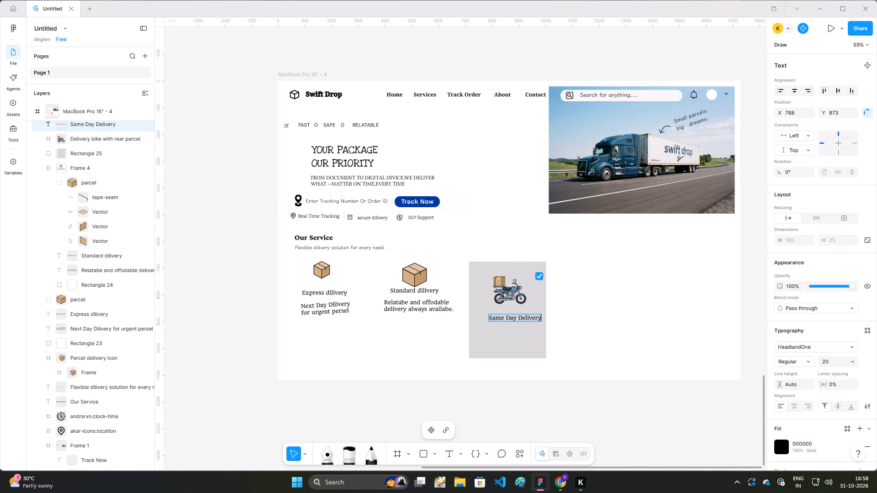
pyautogui.click(520, 336)
# Move the "Same Day Delivery" title closer beneath the bike, to about X 757, Y 856.
pyautogui.moveTo(524, 320); pyautogui.dragTo(518, 320)
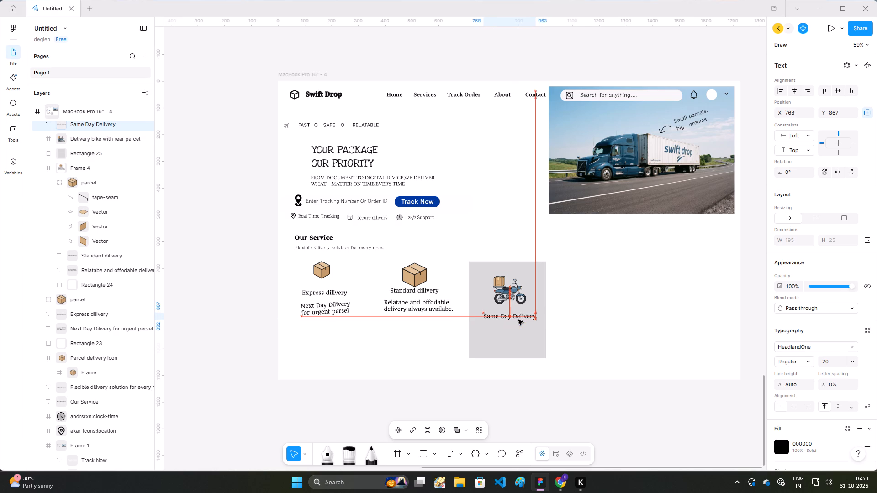
pyautogui.moveTo(518, 320); pyautogui.dragTo(516, 316)
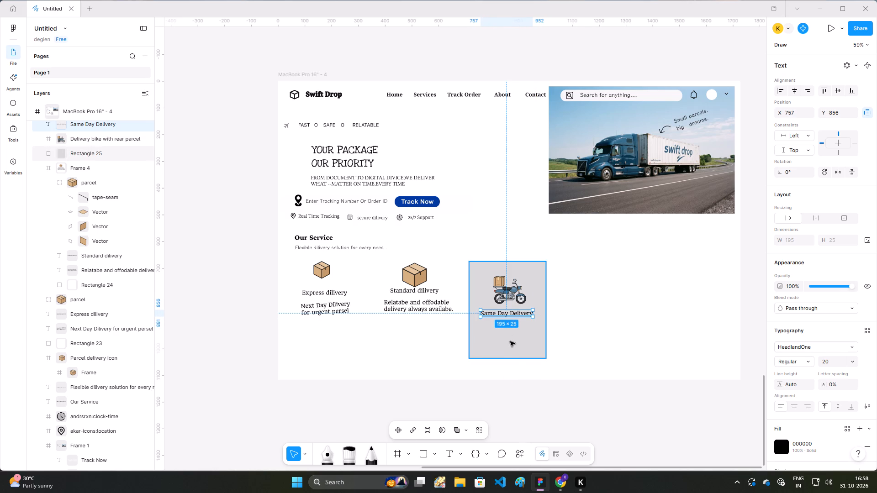
pyautogui.click(510, 338)
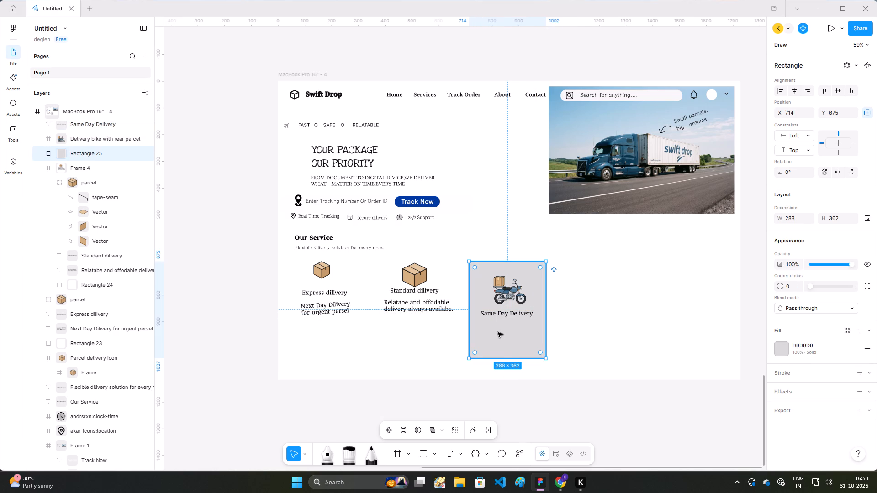
# Add a description text reading "For when really Time" below the "Same Day Delivery" title.
pyautogui.press('t')
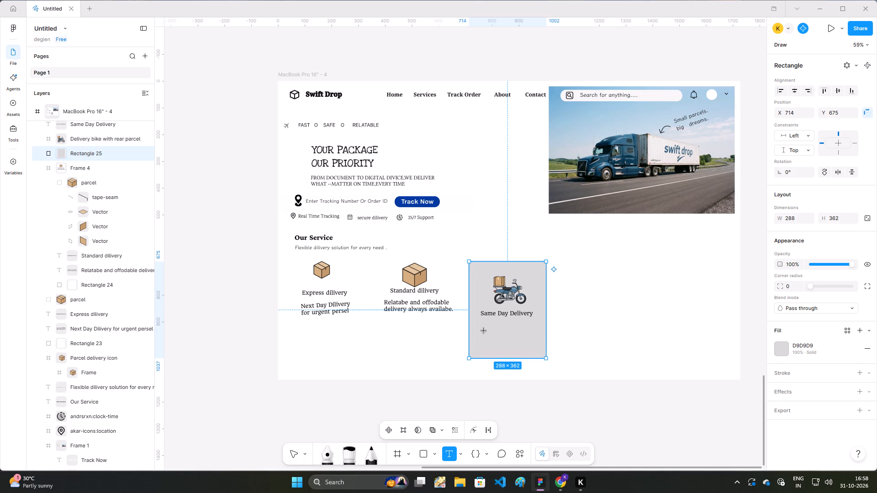
pyautogui.click(486, 325)
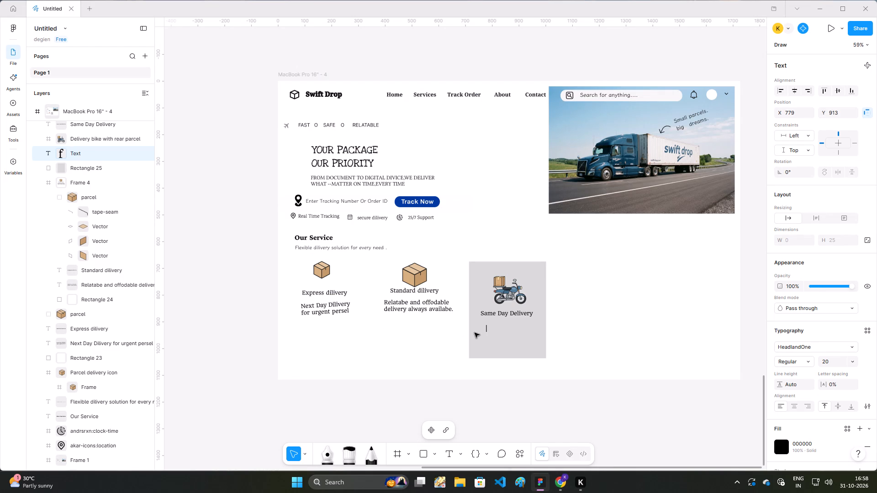
pyautogui.press('f')
pyautogui.write('or')
pyautogui.press('space')
pyautogui.write('wh')
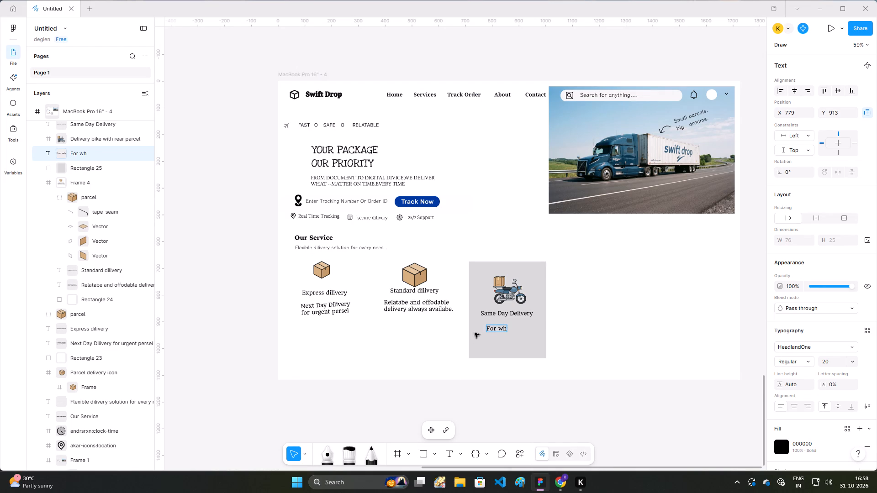
pyautogui.press('e')
pyautogui.write('n rea')
pyautogui.write('ll')
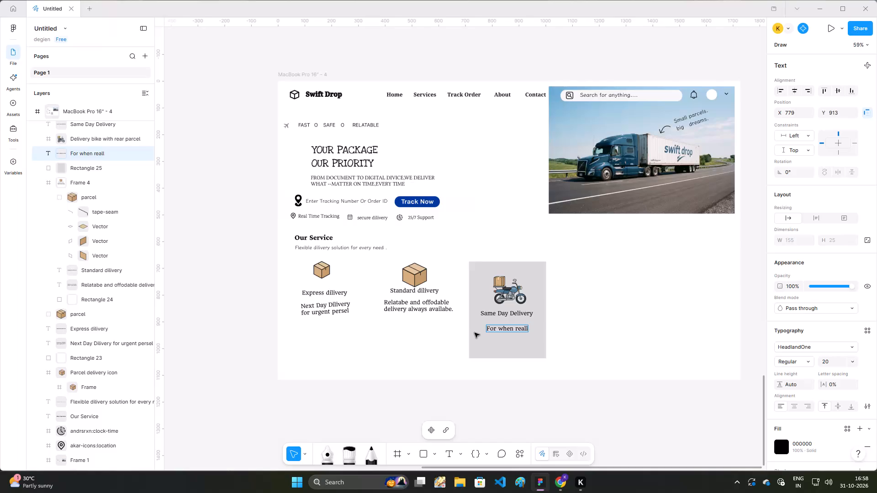
pyautogui.write('y')
pyautogui.press('space')
pyautogui.write('ime')
# Break the description onto a second line before "Time" and complete that line as "Time matter !!".
pyautogui.press('Left')
pyautogui.press('Left')
pyautogui.press('Left')
pyautogui.press('Left')
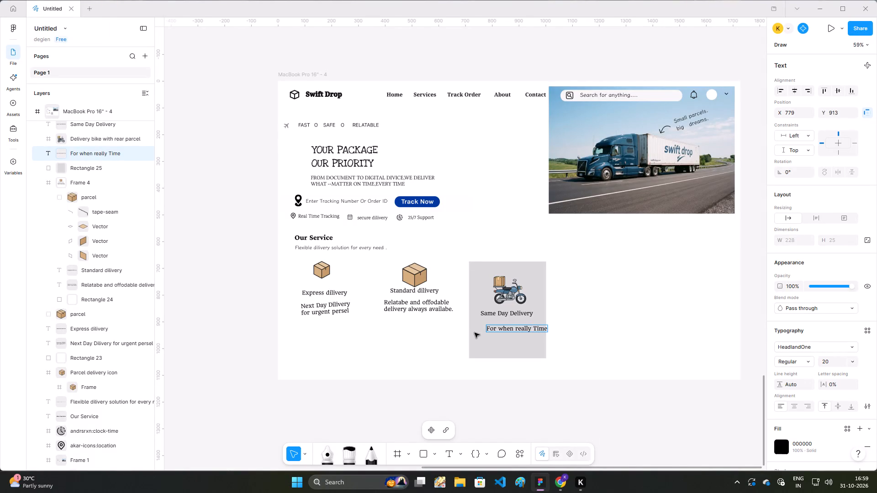
pyautogui.press('Return')
pyautogui.press('Right')
pyautogui.press('Right')
pyautogui.press('Right')
pyautogui.press('Right')
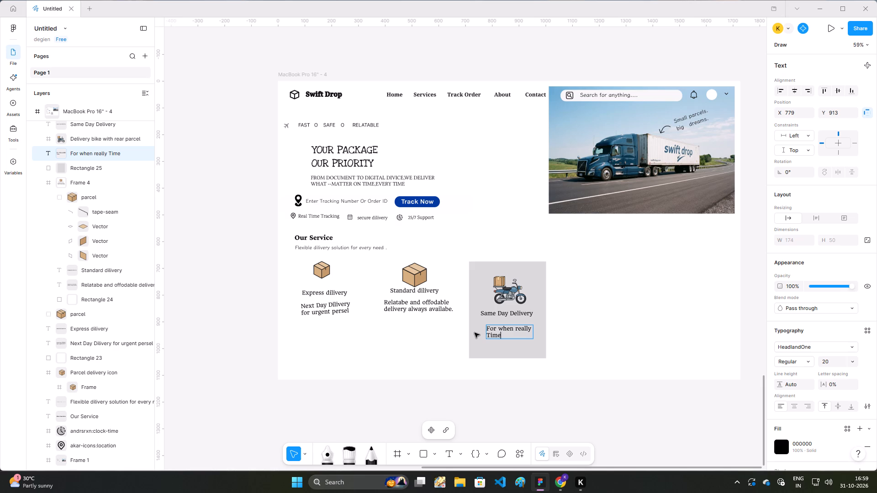
pyautogui.press('space')
pyautogui.write('matter')
pyautogui.press('space')
pyautogui.write('!!')
# Change the Same Day Delivery card's grey background rectangle to the near-white fill FFFEFE.
pyautogui.press('Return')
pyautogui.click(475, 292)
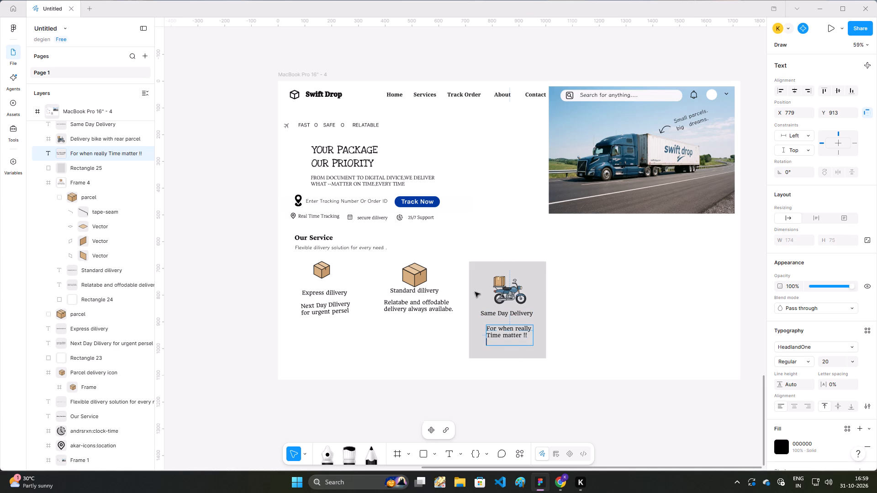
pyautogui.scroll(-3, 840, 435)
pyautogui.scroll(-3, 796, 417)
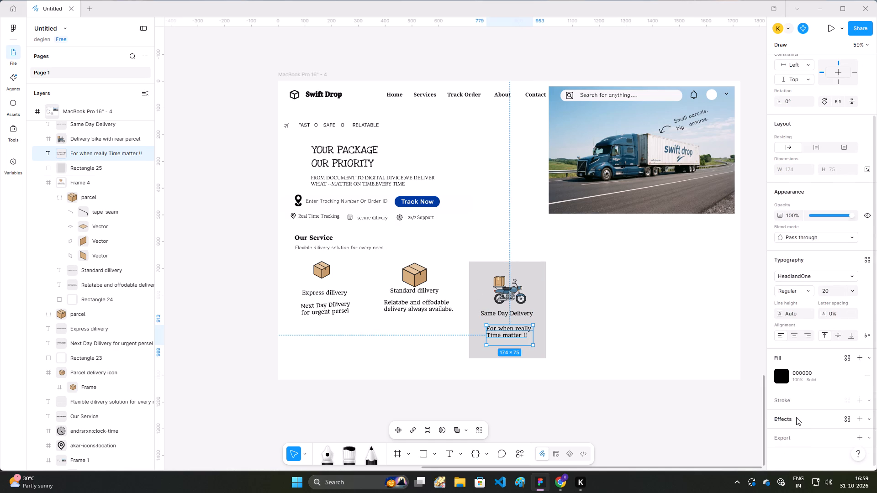
pyautogui.click(472, 299)
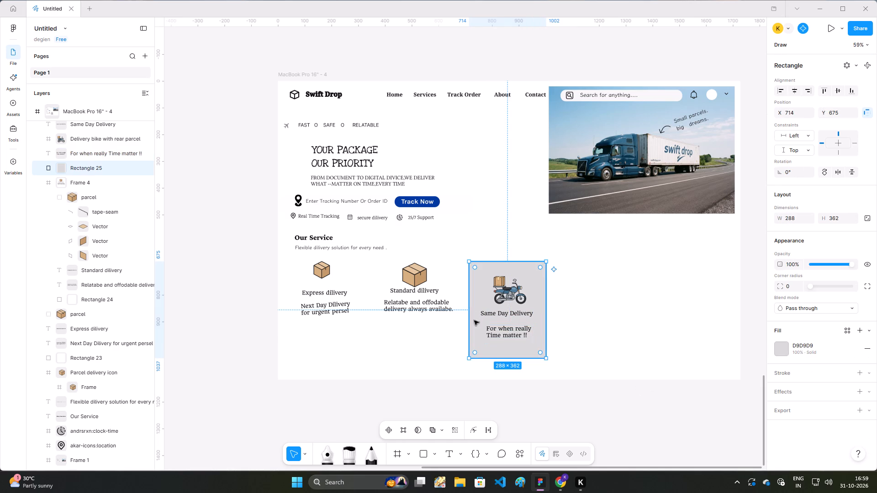
pyautogui.doubleClick(474, 340)
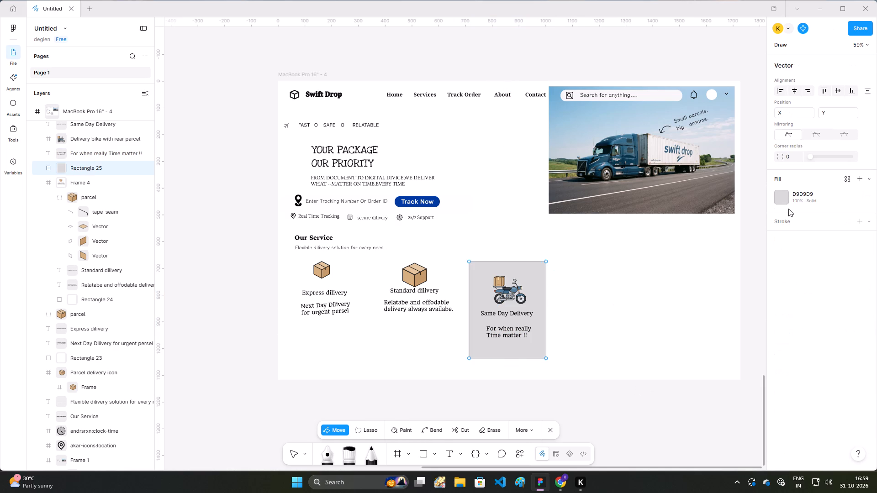
pyautogui.click(787, 203)
pyautogui.moveTo(666, 263); pyautogui.dragTo(665, 245)
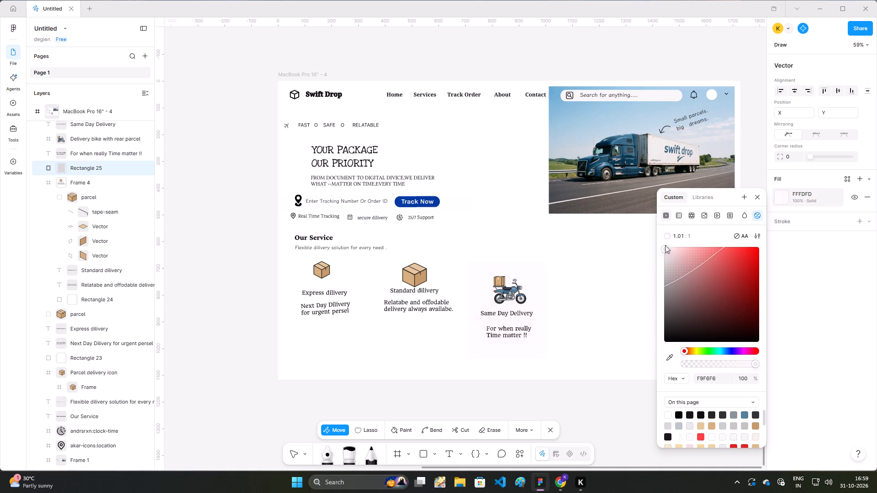
pyautogui.moveTo(665, 245); pyautogui.dragTo(665, 242)
pyautogui.click(586, 269)
# Wrap the Same Day Delivery title, delivery bike, description and background rectangle together in one frame.
pyautogui.moveTo(593, 348); pyautogui.dragTo(539, 328)
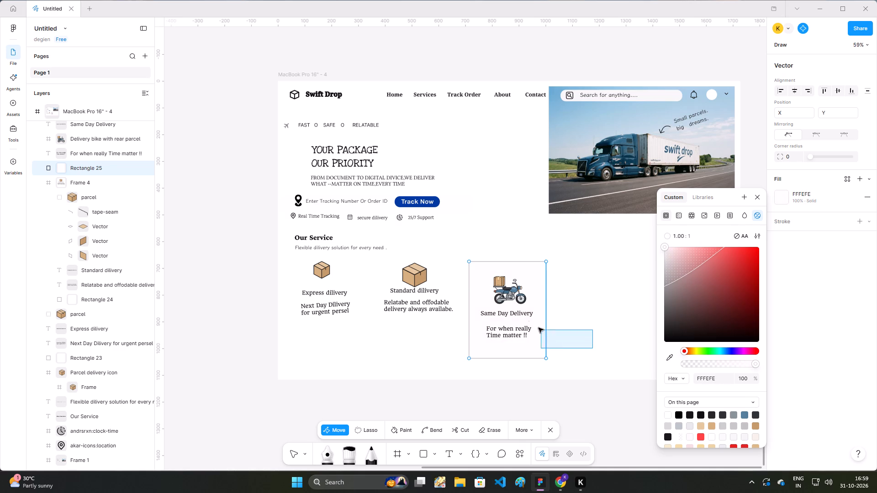
pyautogui.moveTo(539, 328); pyautogui.dragTo(465, 260)
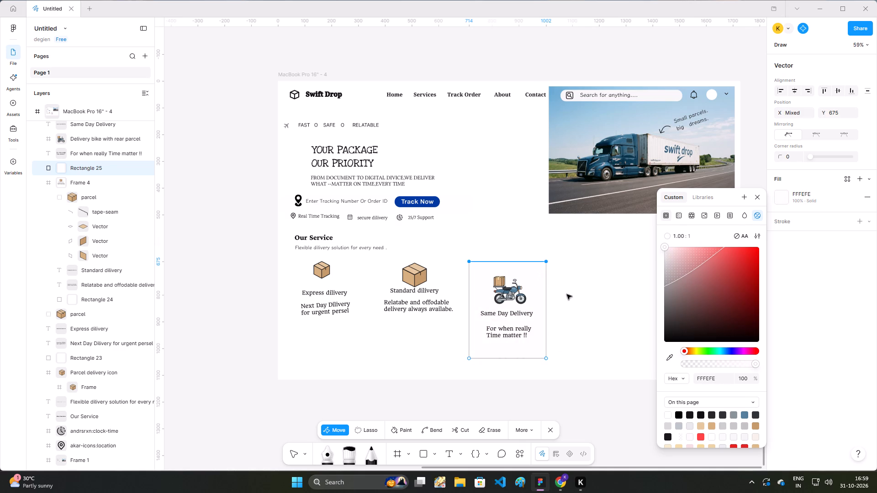
pyautogui.rightClick(567, 294)
pyautogui.click(551, 304)
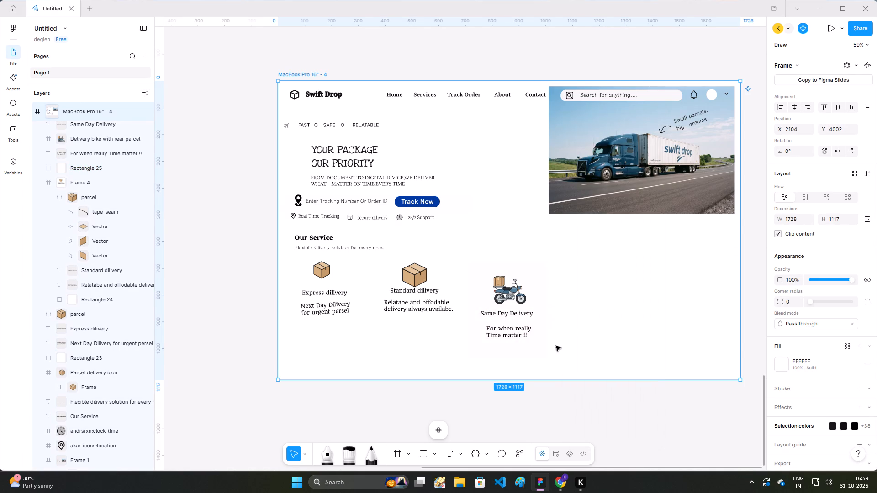
pyautogui.moveTo(536, 356); pyautogui.dragTo(528, 338)
pyautogui.moveTo(554, 343); pyautogui.dragTo(559, 336)
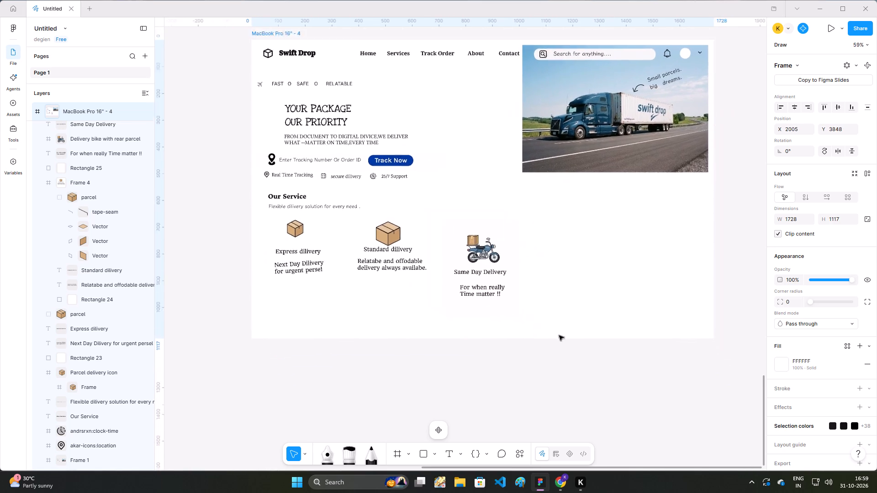
pyautogui.moveTo(559, 336); pyautogui.dragTo(598, 360)
pyautogui.click(635, 295)
pyautogui.click(606, 309)
pyautogui.click(582, 326)
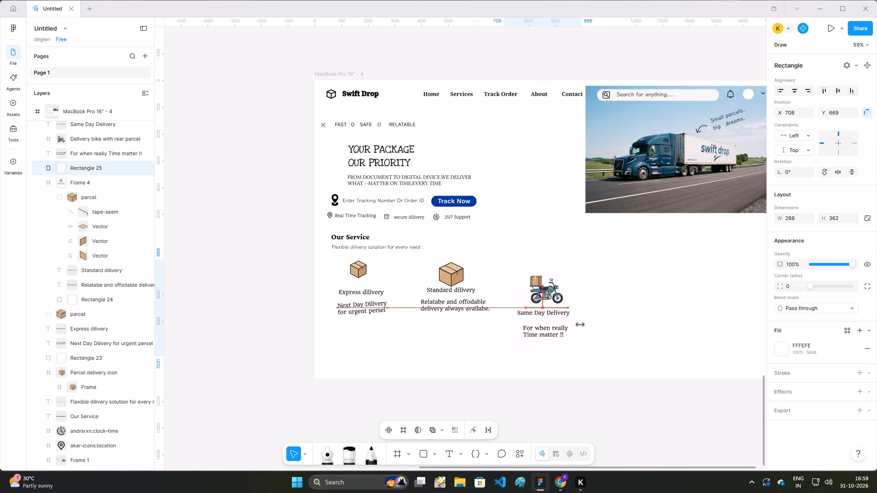
pyautogui.click(620, 307)
pyautogui.moveTo(593, 342); pyautogui.dragTo(523, 285)
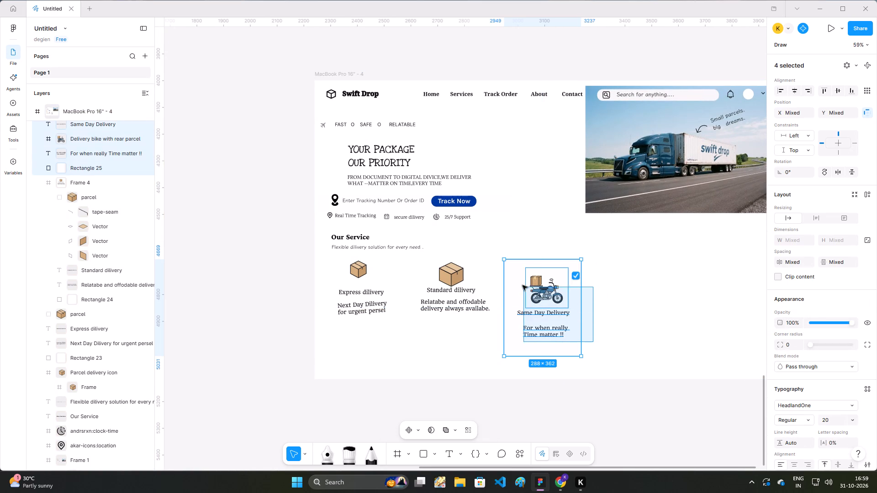
pyautogui.moveTo(523, 285); pyautogui.dragTo(507, 261)
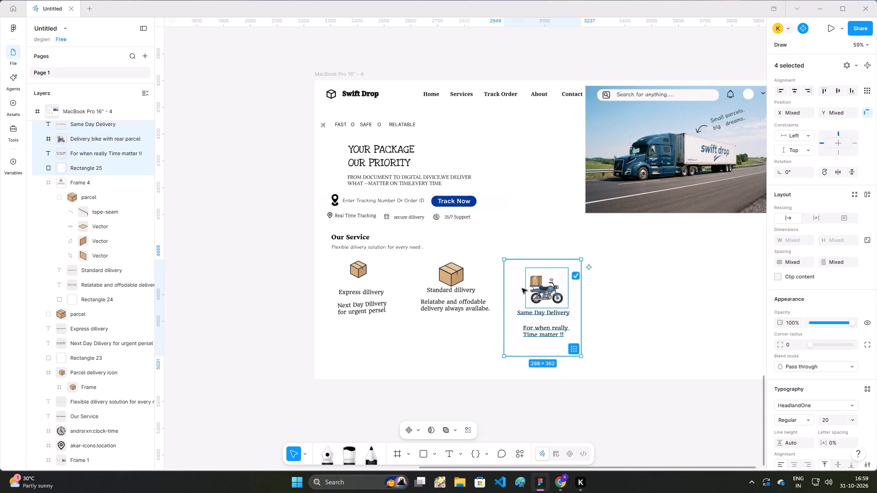
pyautogui.rightClick(521, 288)
pyautogui.click(565, 252)
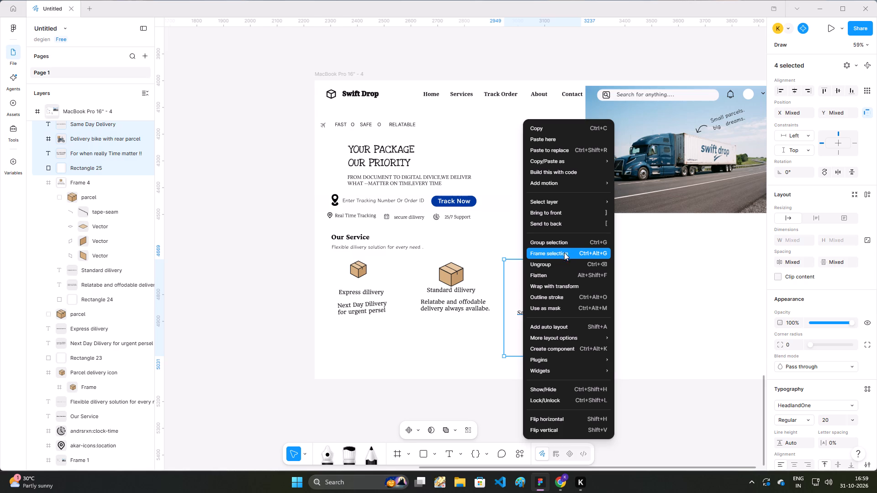
# Move the framed Same Day Delivery card up and closer to the Standard dilivery card, to about X 685, Y 608.
pyautogui.moveTo(546, 304); pyautogui.dragTo(543, 288)
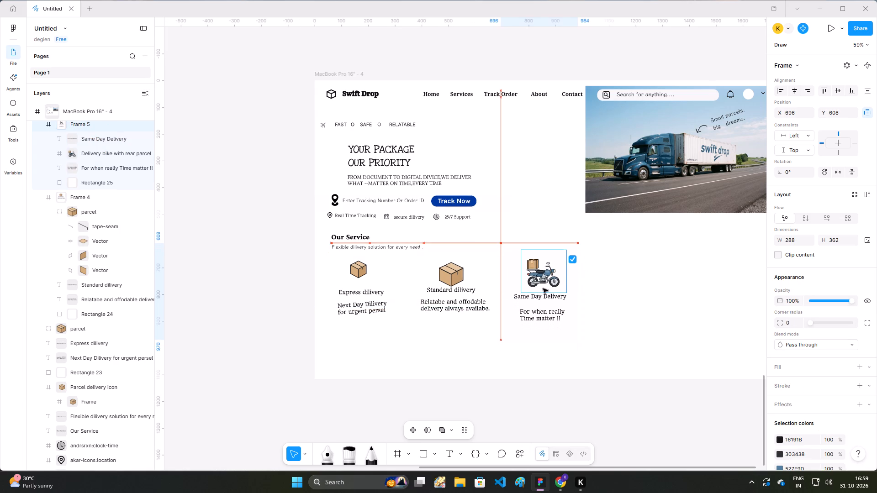
pyautogui.moveTo(543, 288); pyautogui.dragTo(540, 286)
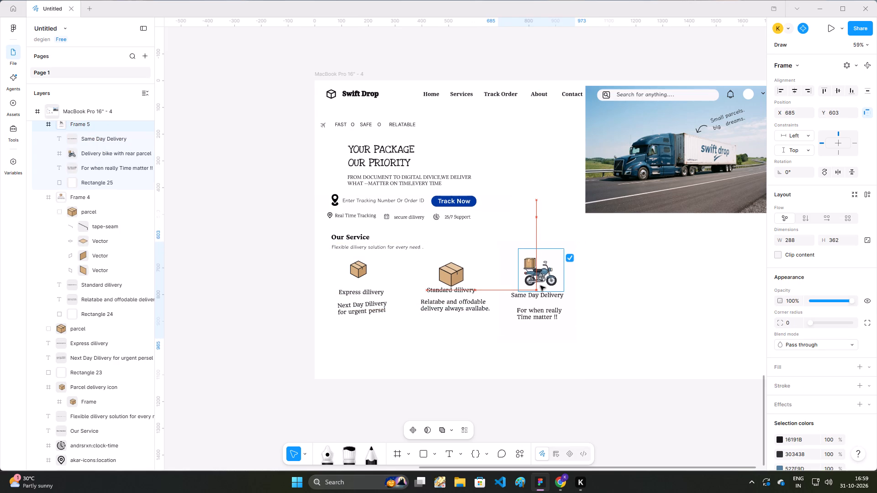
pyautogui.moveTo(540, 286); pyautogui.dragTo(540, 288)
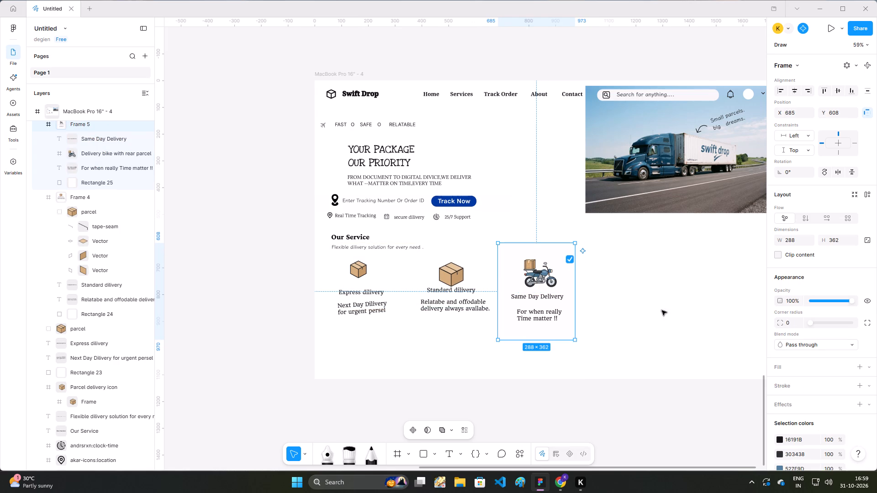
pyautogui.click(655, 311)
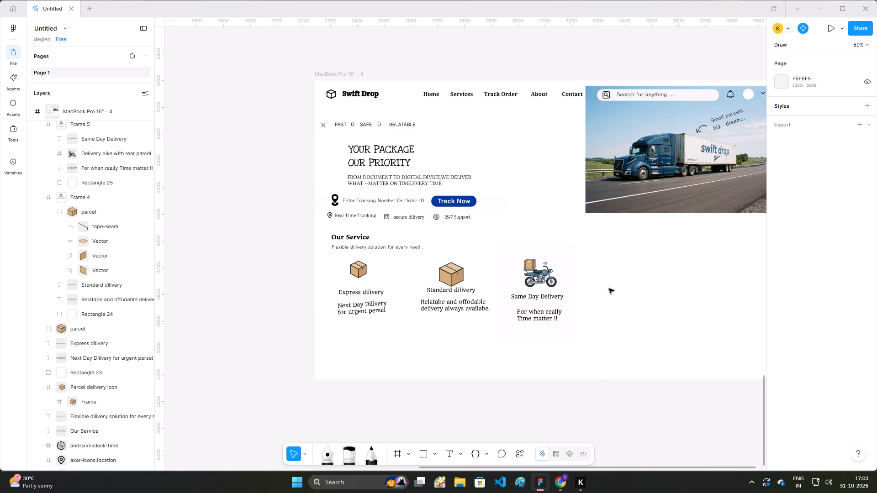
# Draw a fourth card rectangle of about 270 × 328 beside the Same Day Delivery card, at about X 987, Y 665.
pyautogui.press('r')
pyautogui.moveTo(579, 258); pyautogui.dragTo(654, 339)
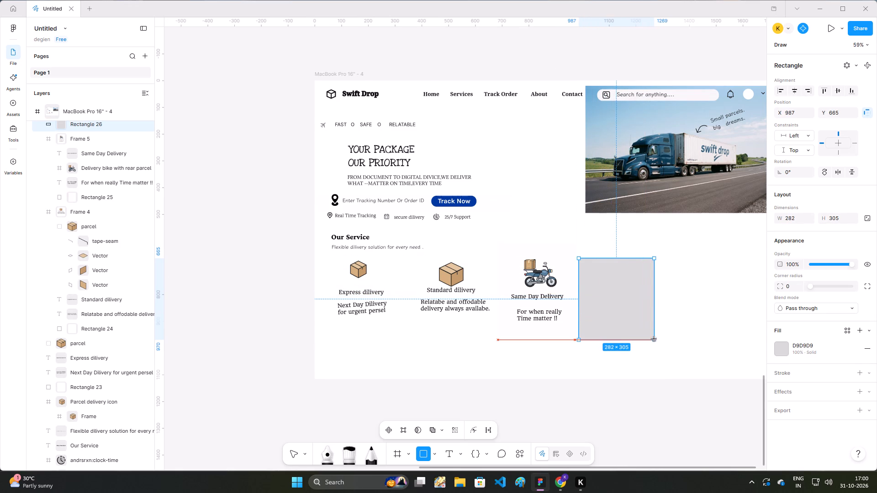
pyautogui.moveTo(654, 339); pyautogui.dragTo(651, 346)
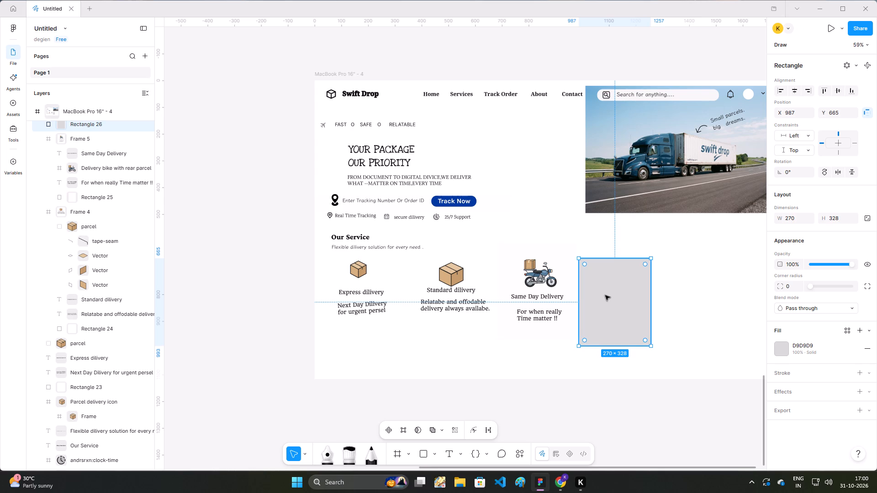
# Draw an image placeholder rectangle of about 158 × 144 inside the new grey card, at about X 1059, Y 691.
pyautogui.press('r')
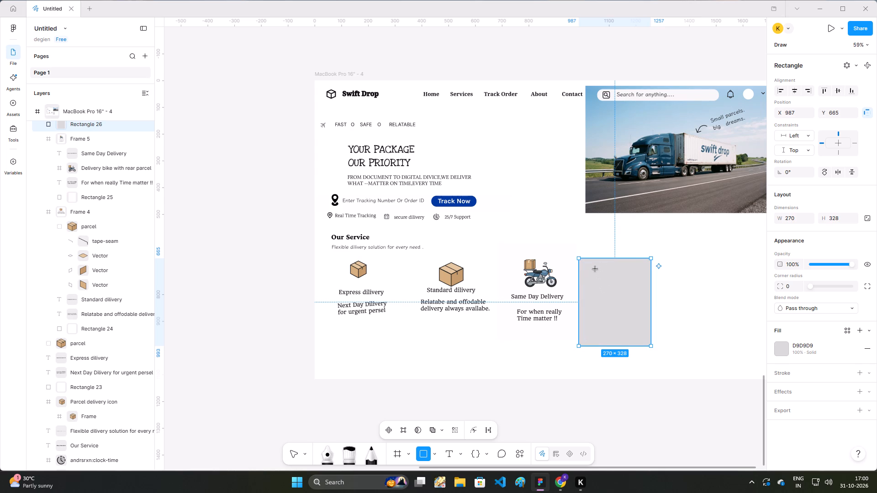
pyautogui.moveTo(598, 265); pyautogui.dragTo(637, 293)
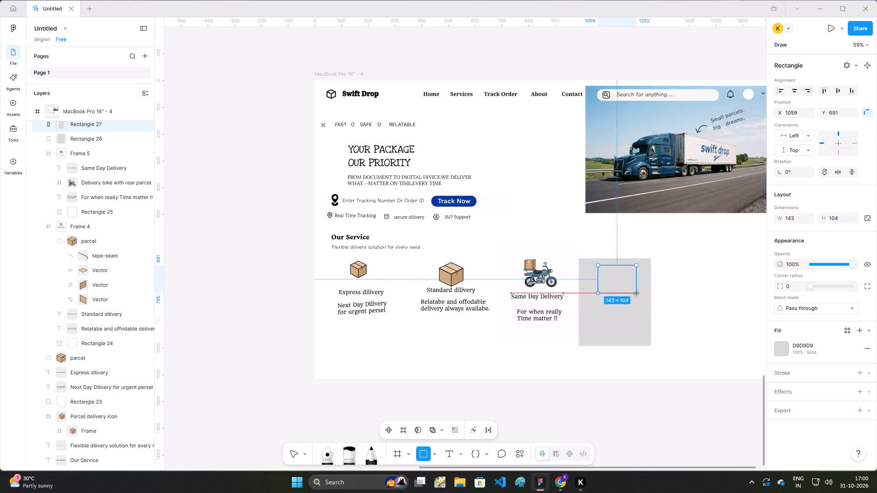
pyautogui.moveTo(637, 293); pyautogui.dragTo(640, 303)
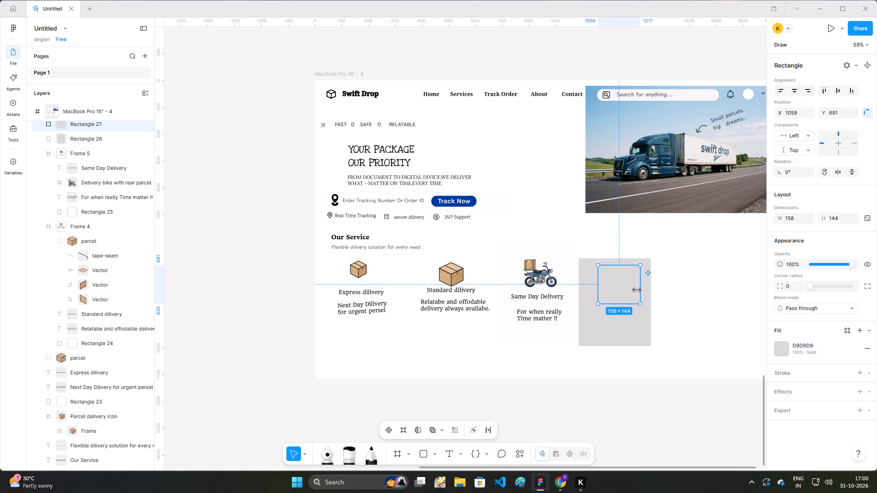
# Send the AI request "yaha pe ek earth ka image bano aur uski upper a" for the placeholder rectangle.
pyautogui.click(647, 275)
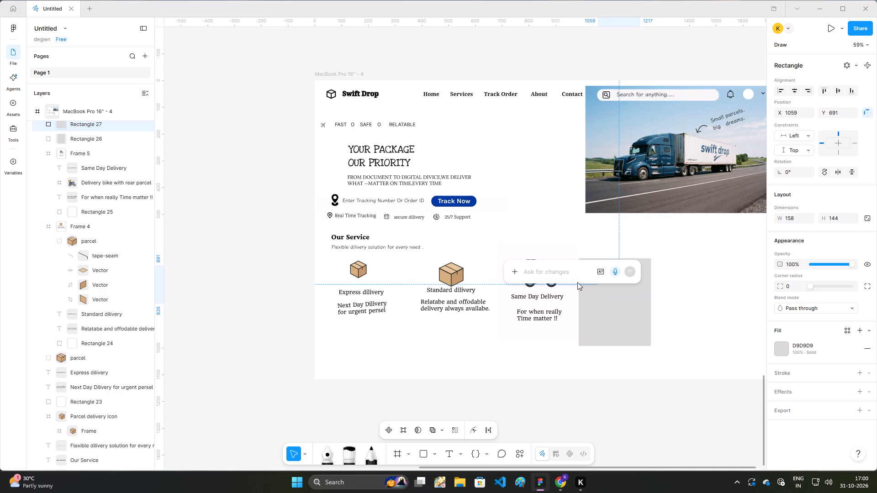
pyautogui.write('yaha')
pyautogui.press('space')
pyautogui.press('o')
pyautogui.press('BackSpace')
pyautogui.write('pe ek earth')
pyautogui.press('space')
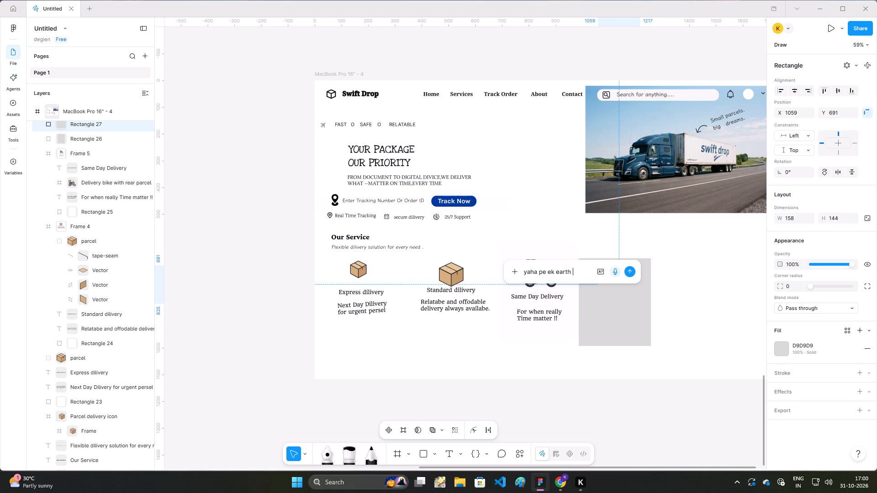
pyautogui.write('ka image bano aur')
pyautogui.press('space')
pyautogui.write('uski a')
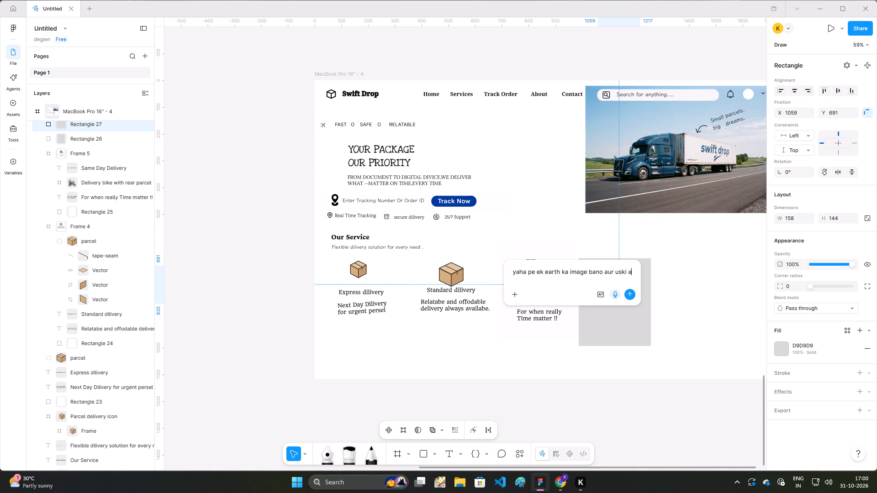
pyautogui.press('BackSpace')
pyautogui.write('upper')
pyautogui.press('space')
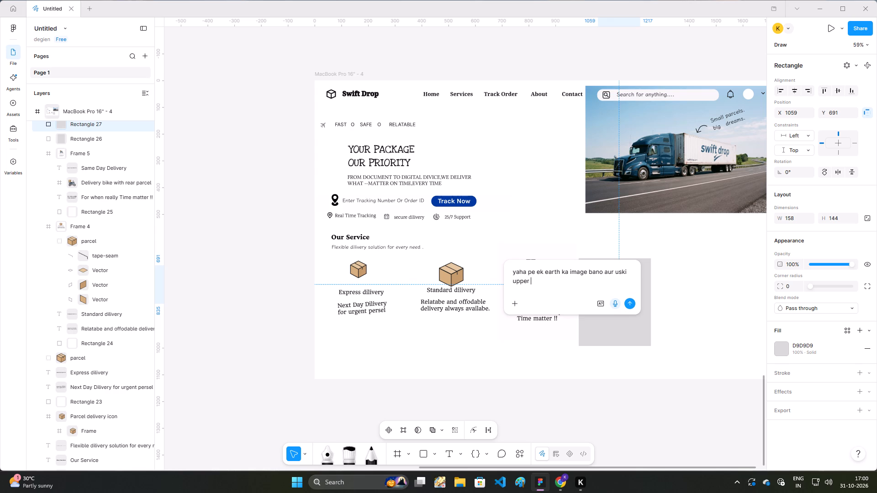
pyautogui.press('a')
pyautogui.press('Return')
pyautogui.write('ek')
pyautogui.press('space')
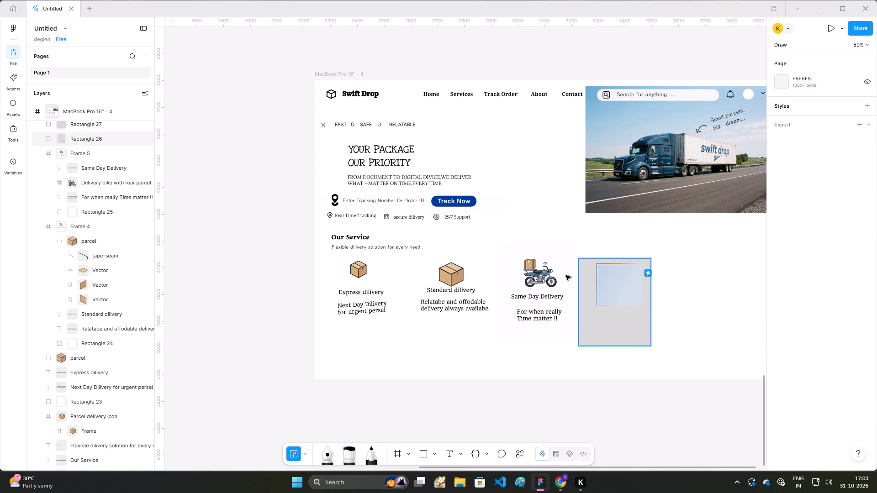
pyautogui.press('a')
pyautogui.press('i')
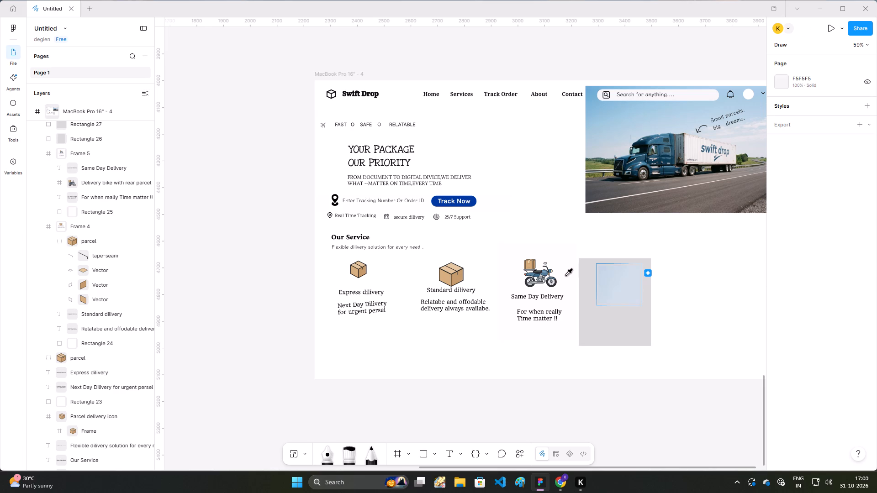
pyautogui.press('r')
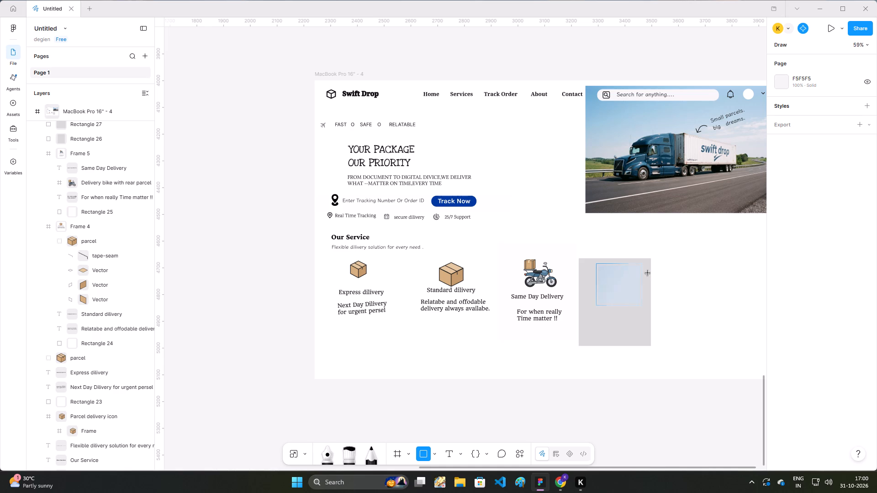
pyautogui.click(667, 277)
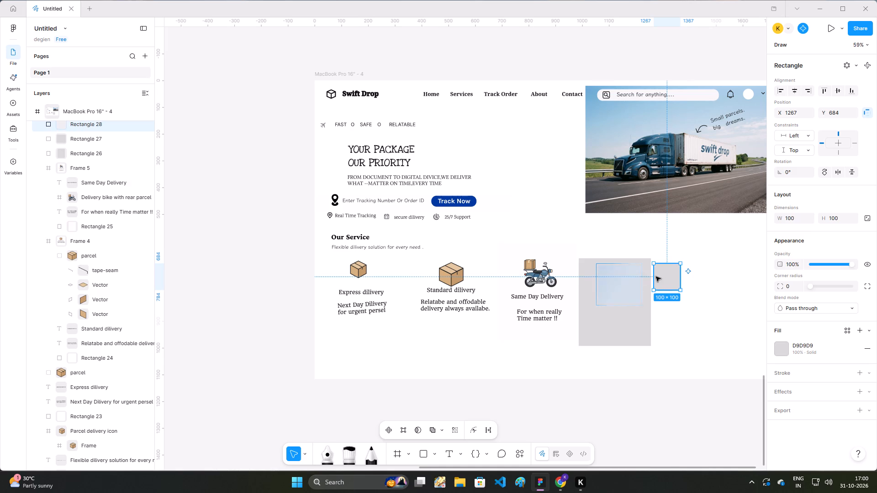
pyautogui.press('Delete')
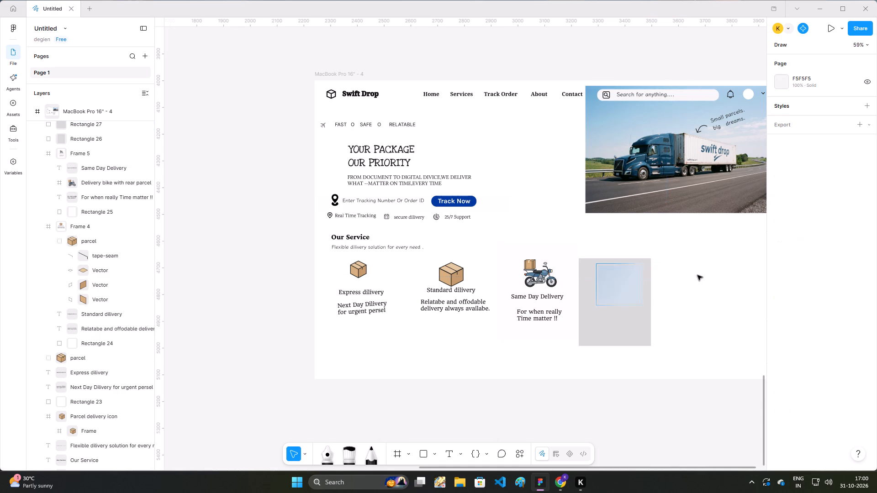
# Answer the AI's follow-up question about what goes above the Earth image with "airoplane hooo".
pyautogui.click(645, 273)
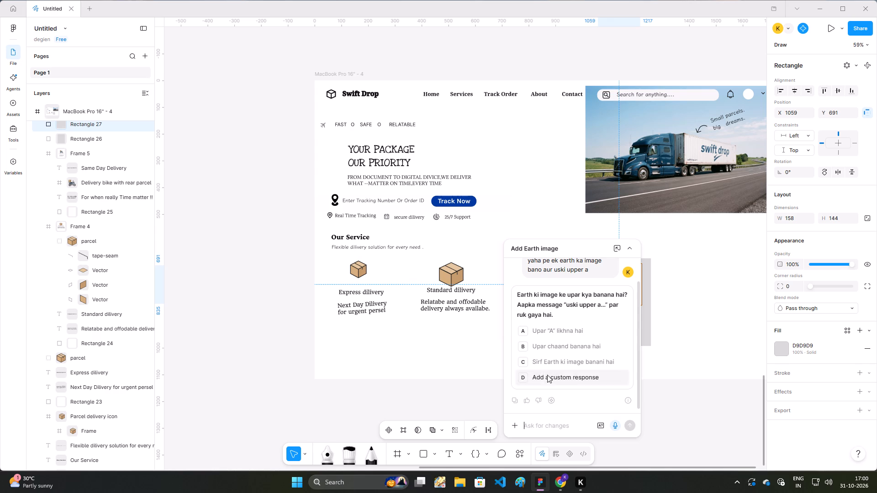
pyautogui.click(559, 427)
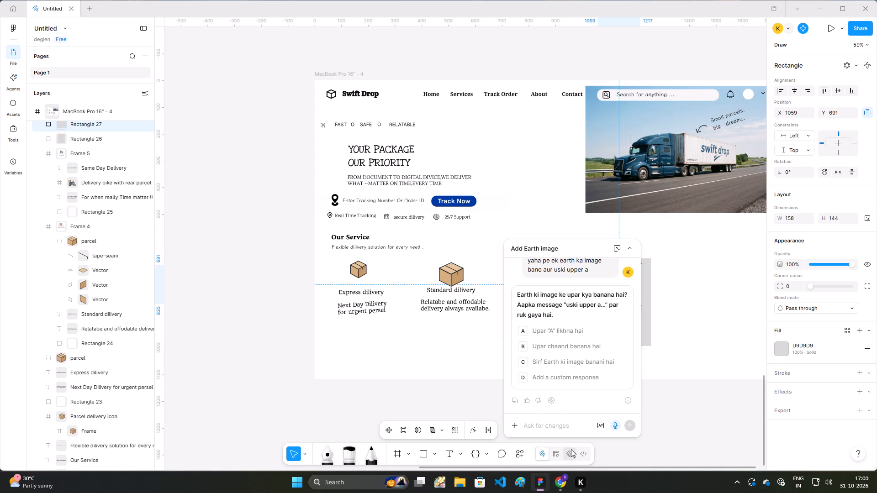
pyautogui.click(548, 424)
pyautogui.press('a')
pyautogui.write('irop;a')
pyautogui.press('BackSpace')
pyautogui.press('BackSpace')
pyautogui.write('lane')
pyautogui.press('space')
pyautogui.press('space')
pyautogui.write('hii')
pyautogui.press('BackSpace')
pyautogui.press('BackSpace')
pyautogui.write('ooo')
pyautogui.press('space')
pyautogui.press('Return')
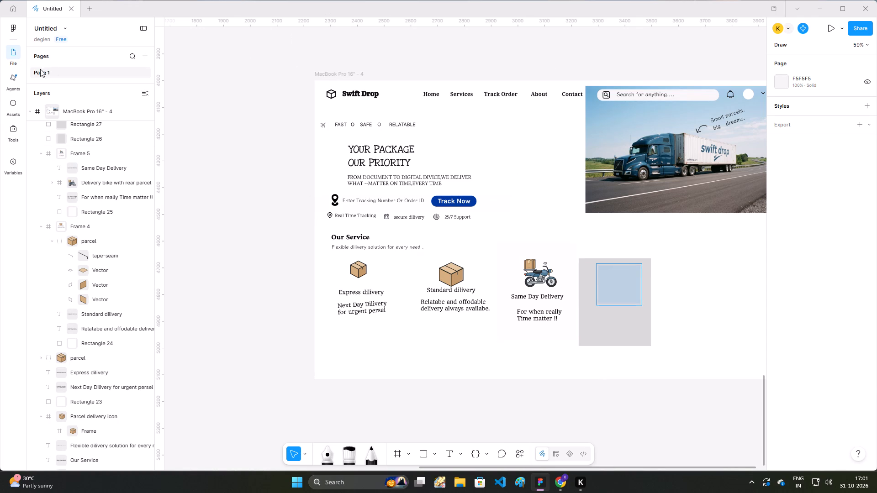
# Search Iconify for "earth" and place a solid black globe icon on the grey fourth card at about X 1032, Y 867.
pyautogui.click(10, 129)
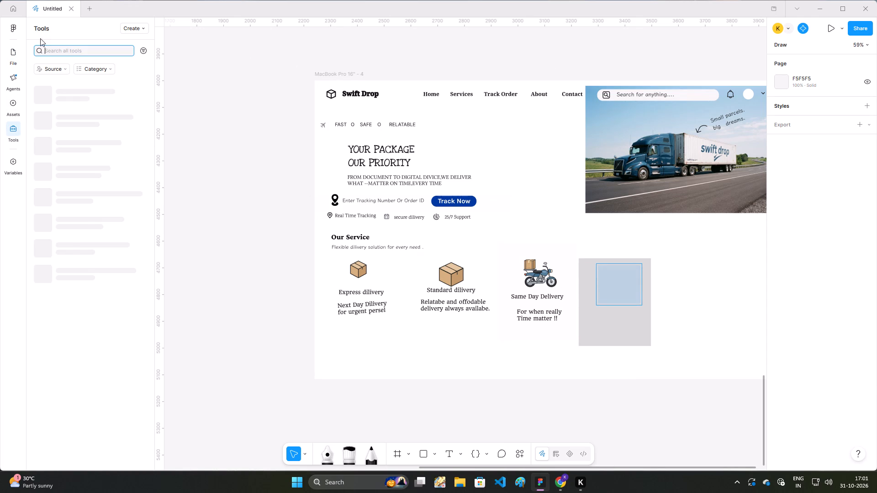
pyautogui.click(80, 214)
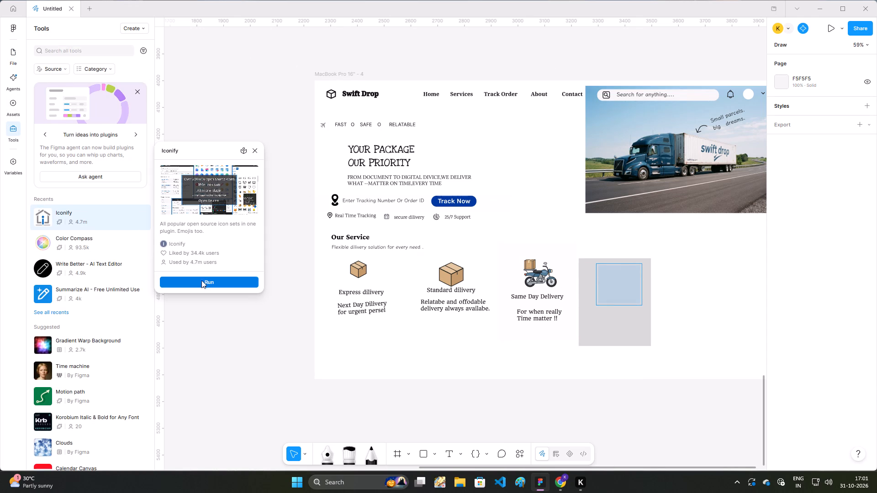
pyautogui.click(204, 282)
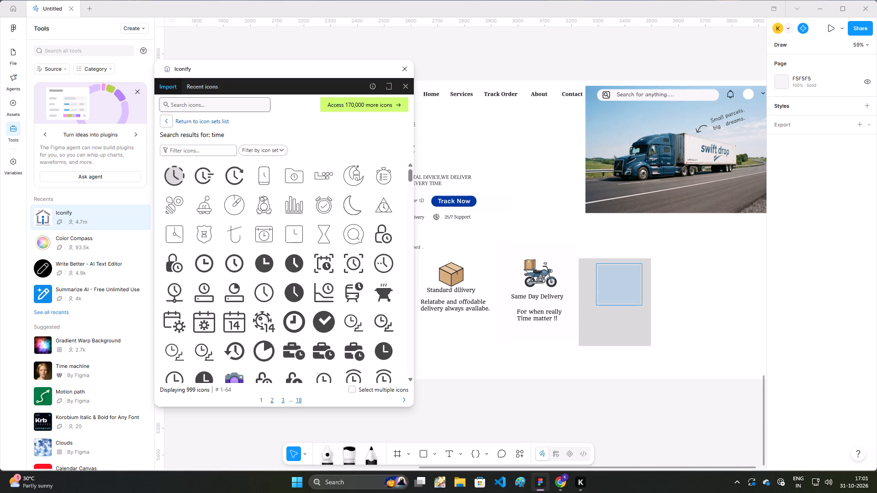
pyautogui.click(231, 104)
pyautogui.write('earth')
pyautogui.press('Return')
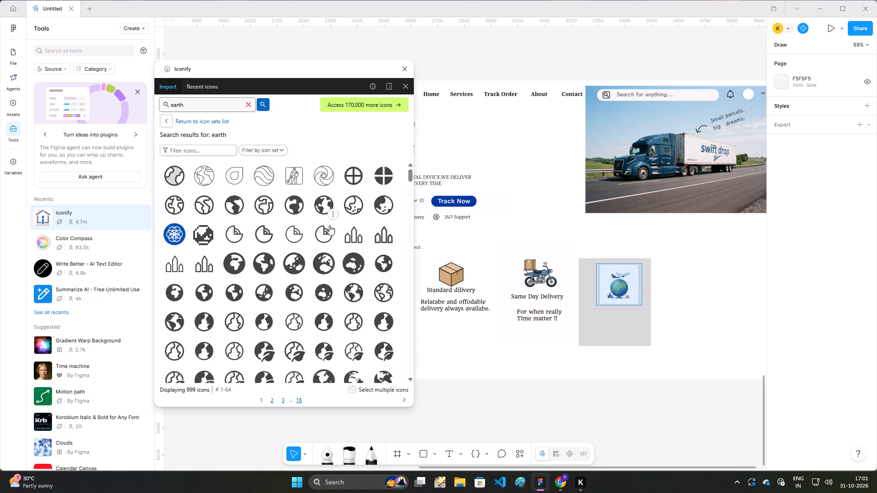
pyautogui.scroll(-1, 344, 244)
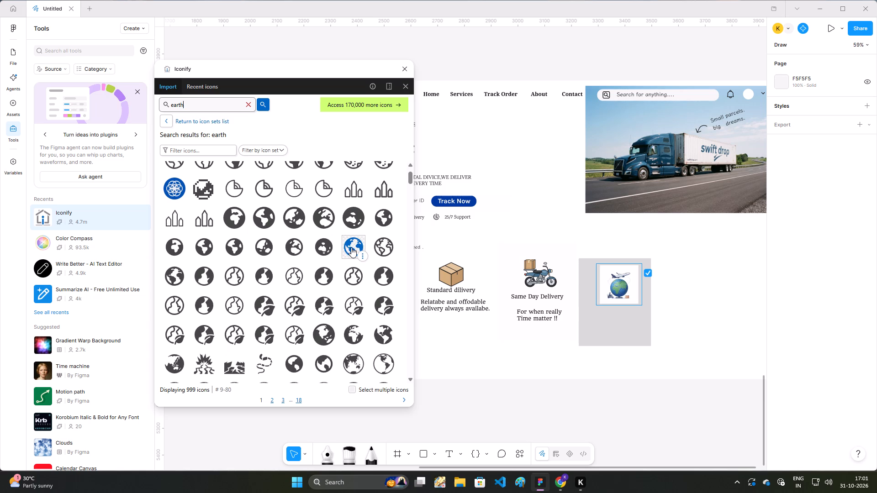
pyautogui.click(351, 247)
pyautogui.moveTo(351, 246); pyautogui.dragTo(581, 305)
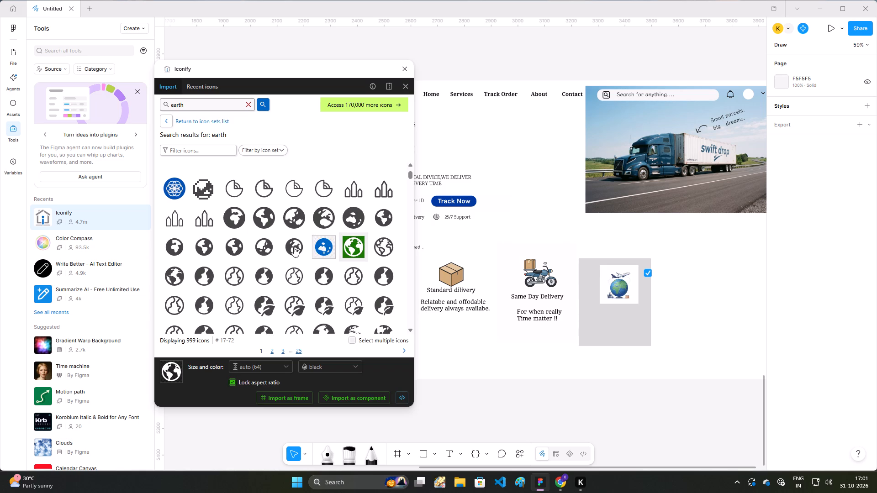
pyautogui.moveTo(354, 242); pyautogui.dragTo(608, 307)
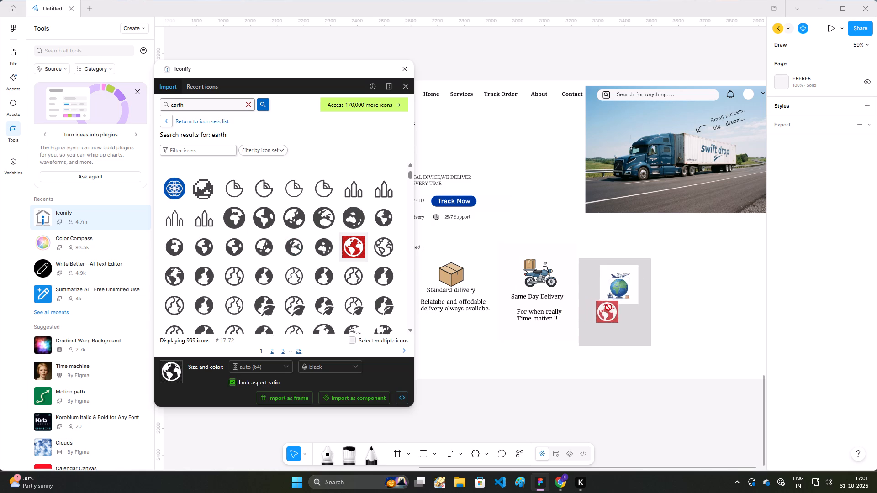
pyautogui.moveTo(608, 307); pyautogui.dragTo(593, 315)
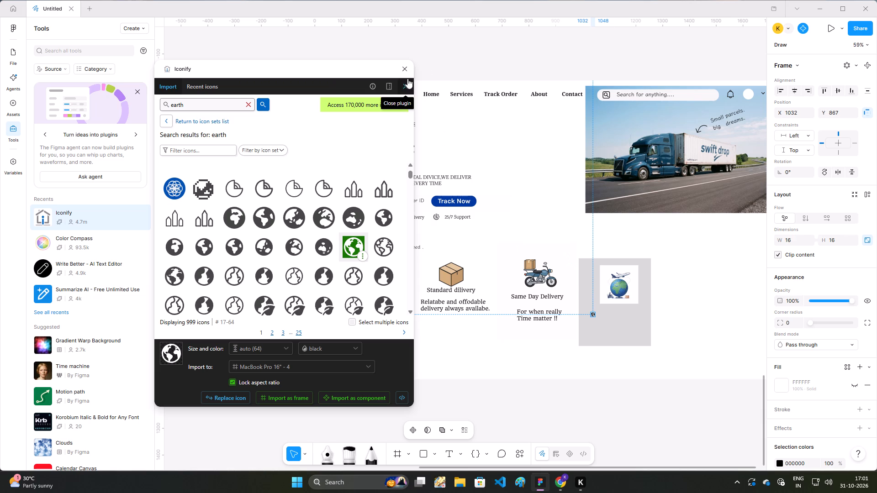
pyautogui.click(407, 87)
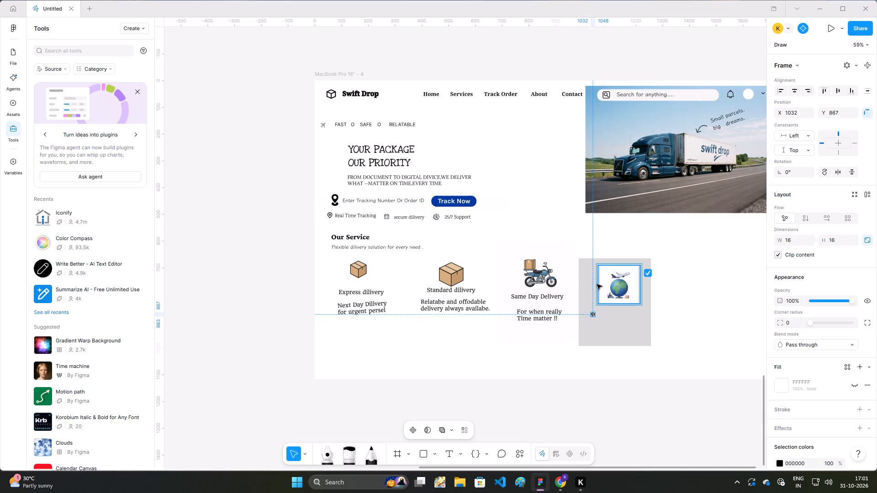
# Move the generated Earth image to about X 1033, Y 677 in the fourth card and widen it to about 174.
pyautogui.click(649, 270)
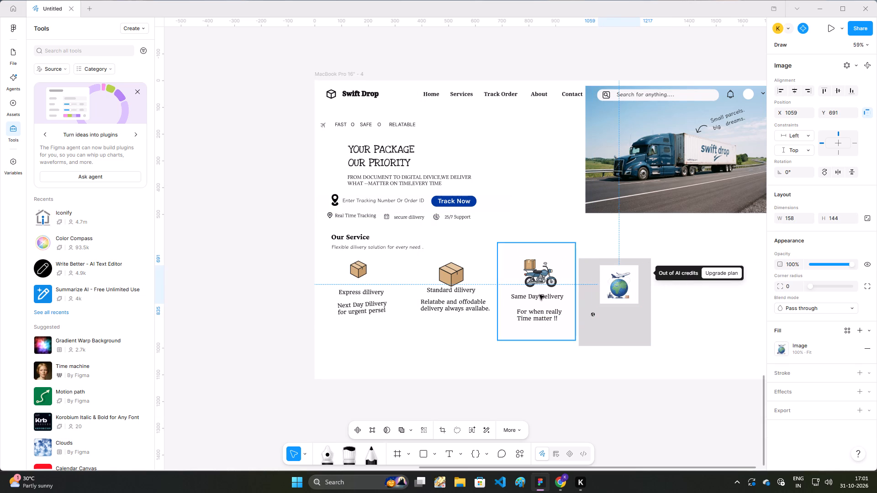
pyautogui.click(608, 286)
pyautogui.moveTo(602, 285); pyautogui.dragTo(600, 284)
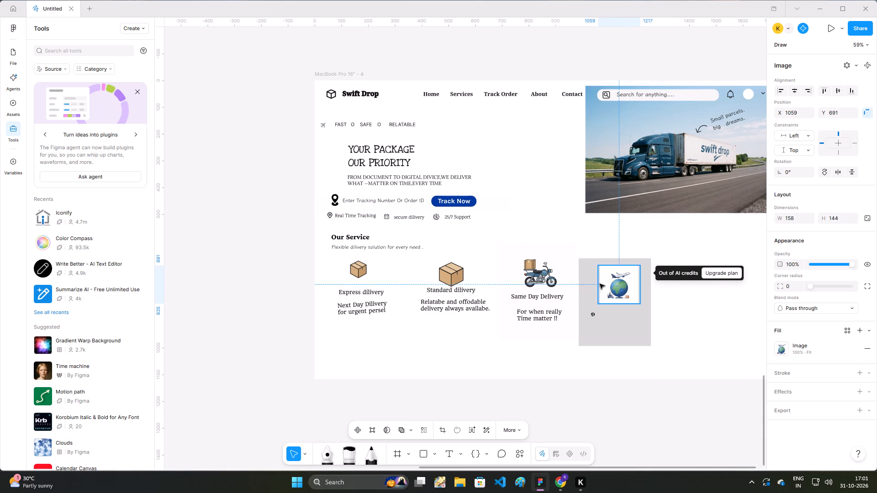
pyautogui.moveTo(600, 284); pyautogui.dragTo(595, 282)
pyautogui.click(628, 288)
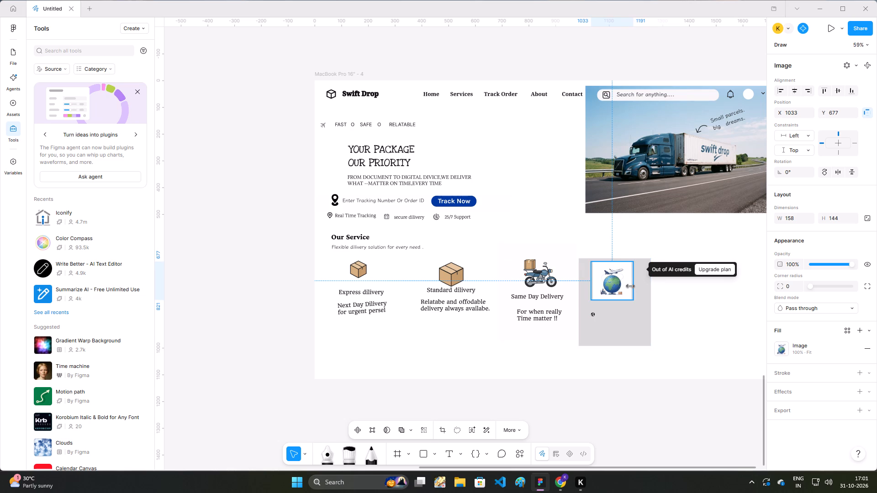
pyautogui.moveTo(633, 285); pyautogui.dragTo(638, 284)
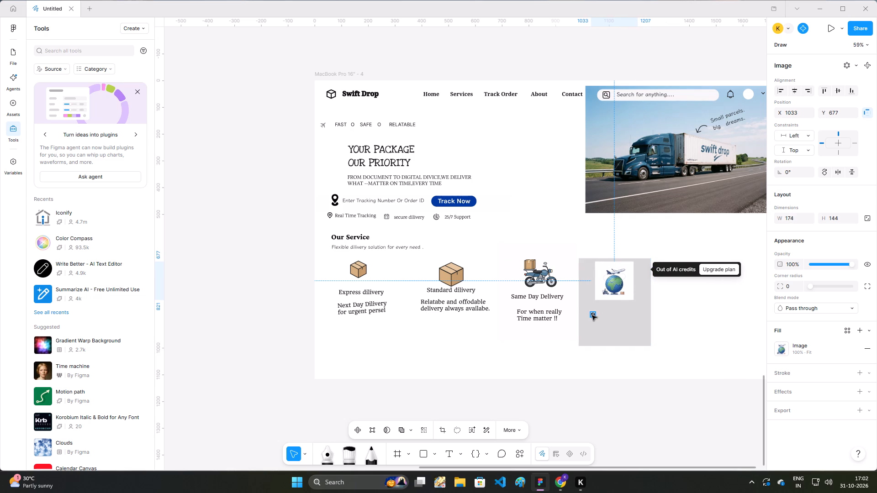
# Move the small globe icon up beneath the Earth image, to about X 1033, Y 836.
pyautogui.moveTo(592, 315); pyautogui.dragTo(593, 307)
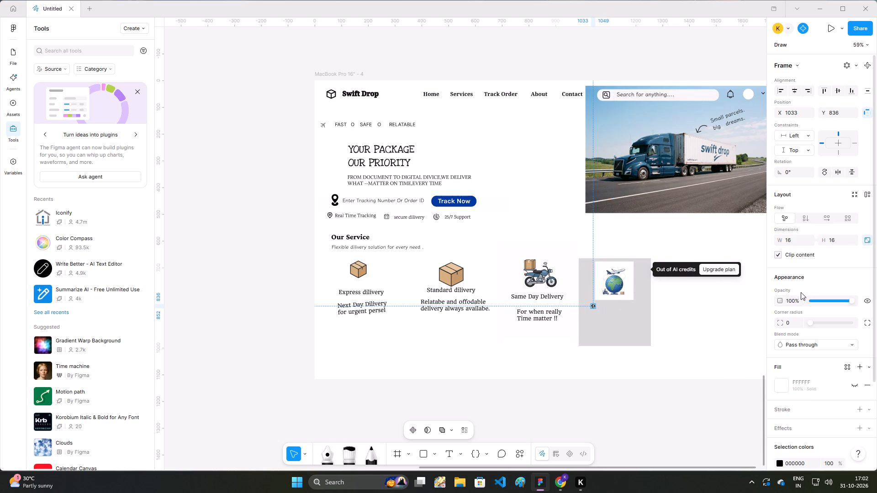
pyautogui.doubleClick(800, 243)
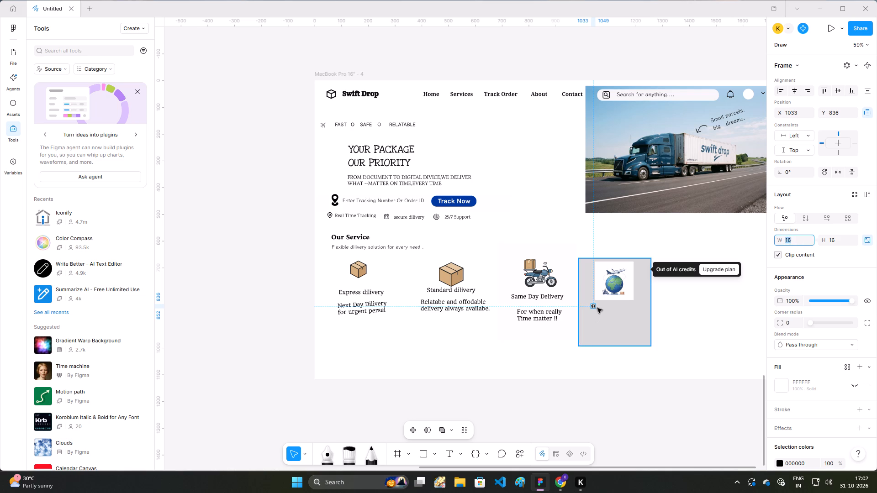
pyautogui.click(591, 307)
pyautogui.click(596, 307)
pyautogui.doubleClick(596, 309)
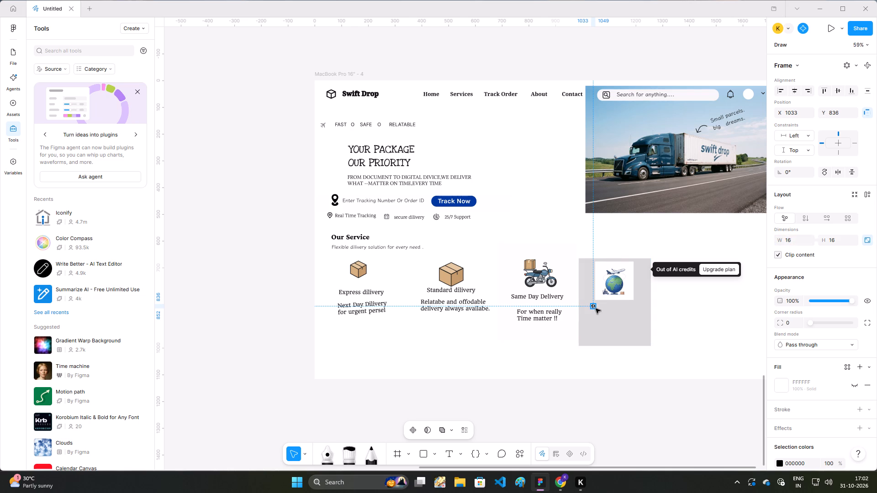
pyautogui.click(596, 309)
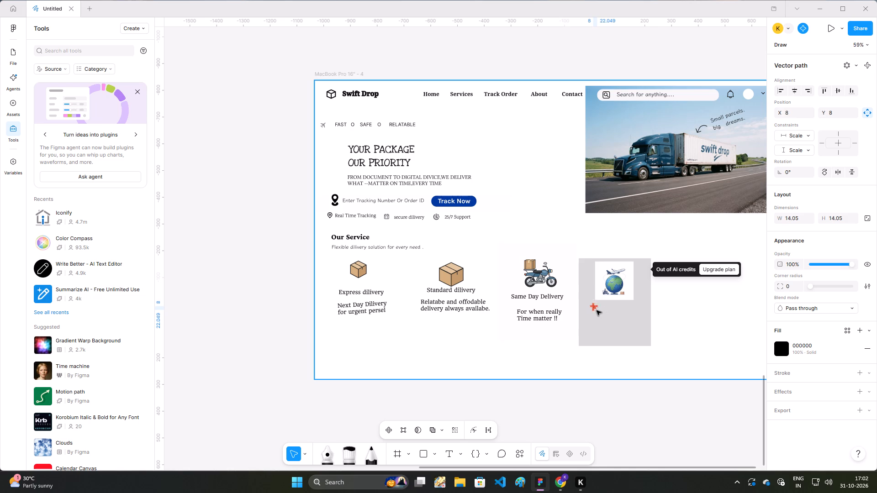
# Add the text "International shpping" beside the small globe icon in the fourth card, at about X 1074, Y 843.
pyautogui.click(612, 311)
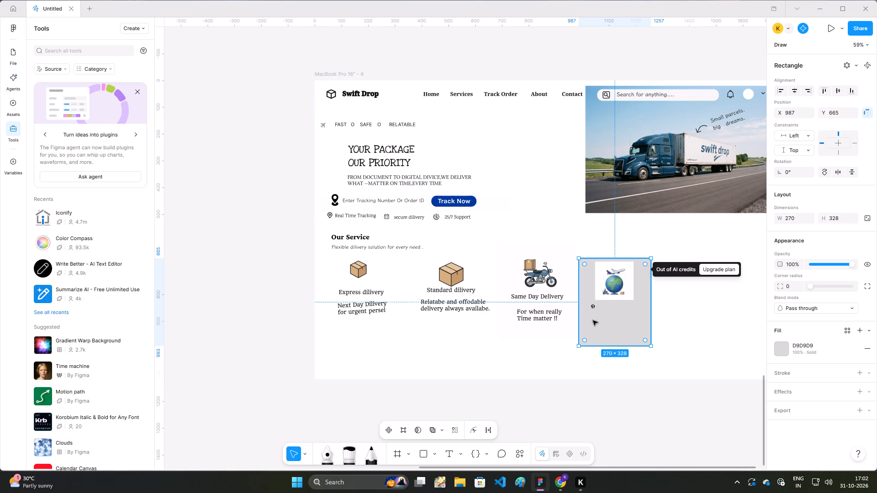
pyautogui.click(605, 306)
pyautogui.press('t')
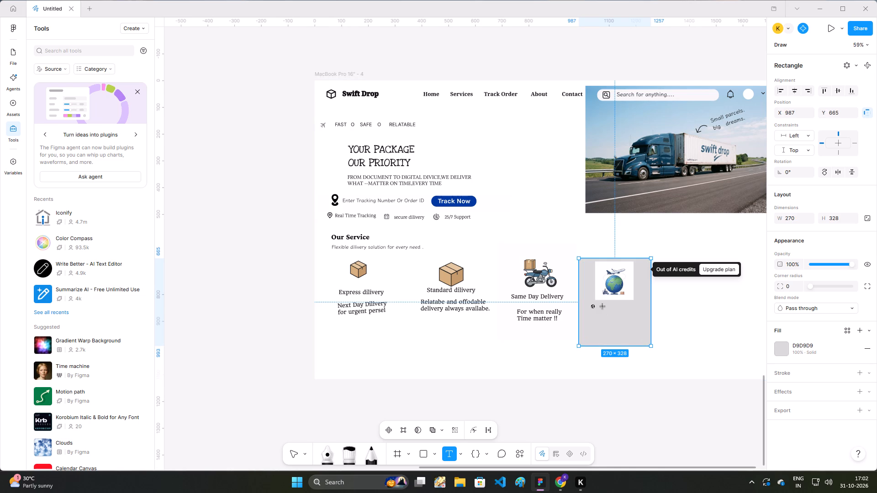
pyautogui.click(602, 306)
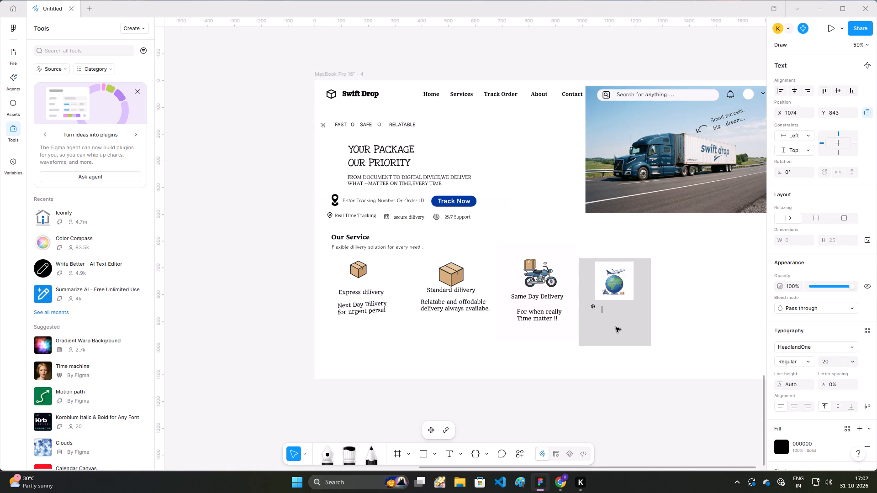
pyautogui.press('i')
pyautogui.write('nternational')
pyautogui.press('space')
pyautogui.write('shppim')
pyautogui.press('BackSpace')
pyautogui.write('ng')
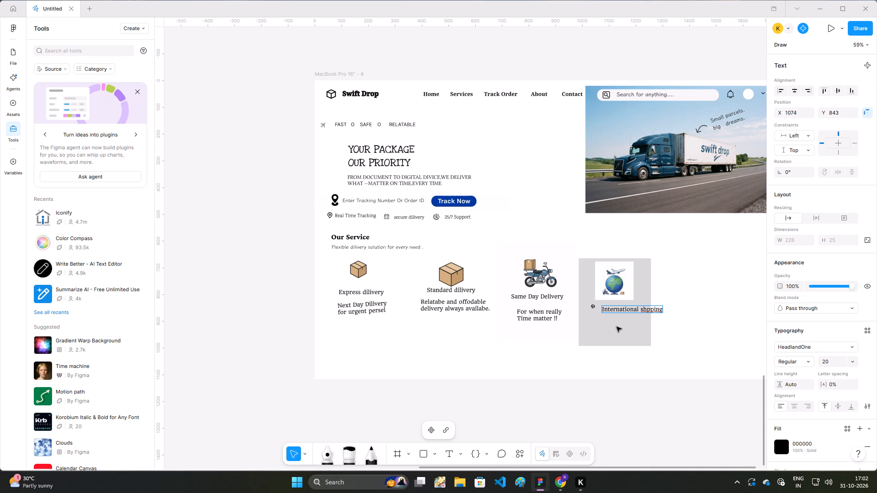
# Set the font size of the whole "International shpping" label to 18.
pyautogui.hotkey('ctrl', 'a')
pyautogui.click(827, 360)
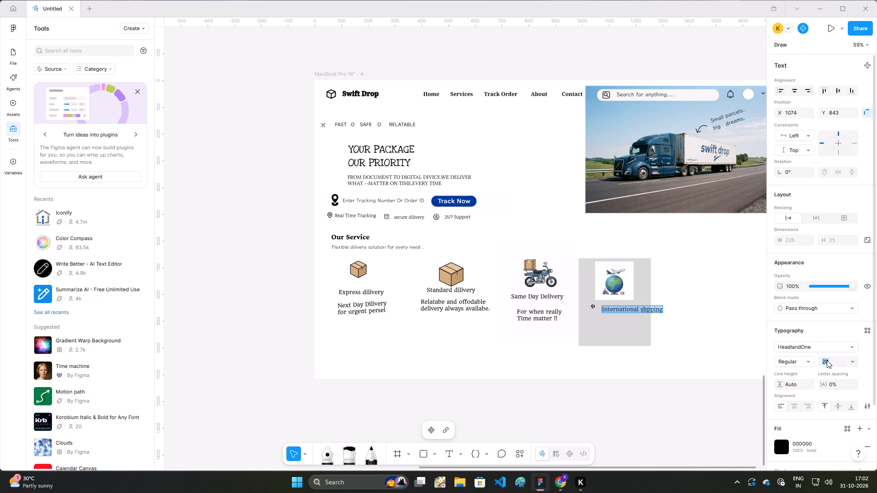
pyautogui.write('18')
pyautogui.press('Return')
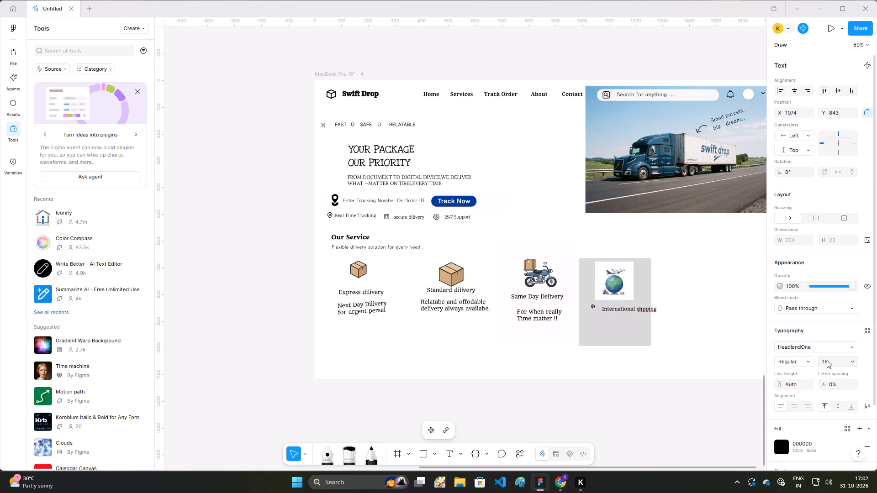
# Correct the second word of the fourth card's label so it reads "International shopping".
pyautogui.moveTo(643, 308); pyautogui.dragTo(637, 309)
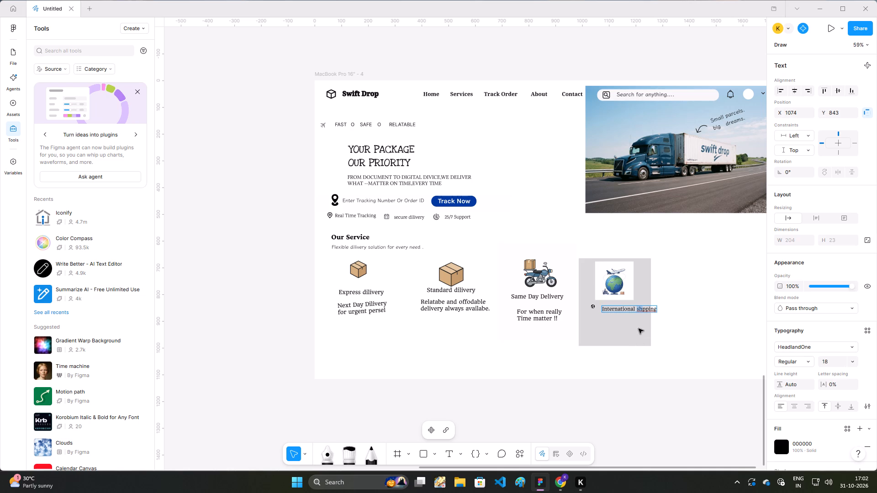
pyautogui.click(641, 310)
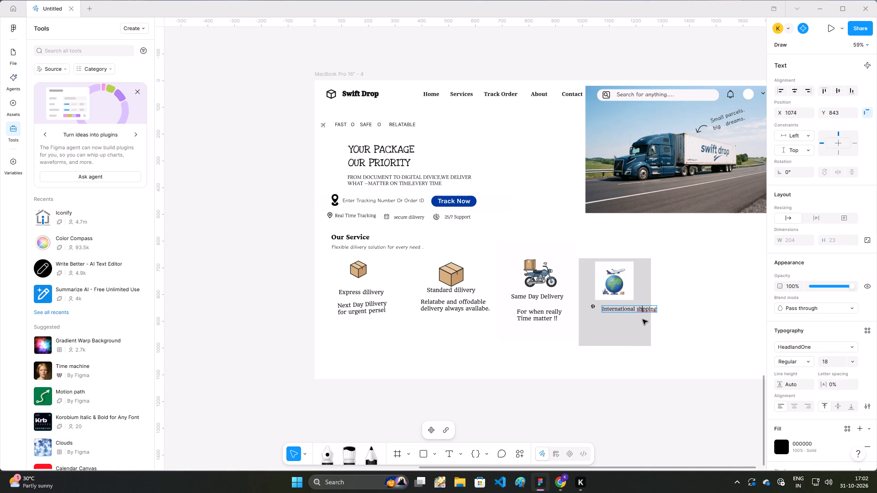
pyautogui.press('o')
pyautogui.click(643, 320)
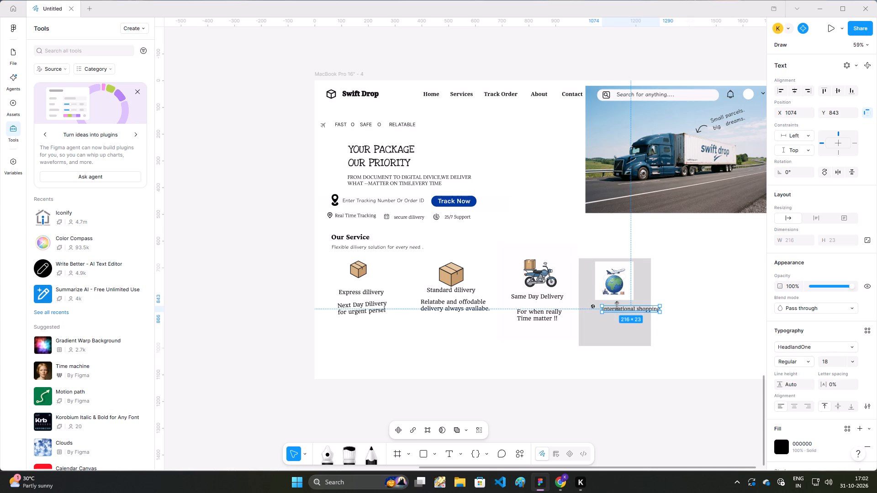
# Fit the globe icon and label inside the fourth card, with the icon at about X 1004, Y 840 and the label at X 1033, Y 834.
pyautogui.click(638, 310)
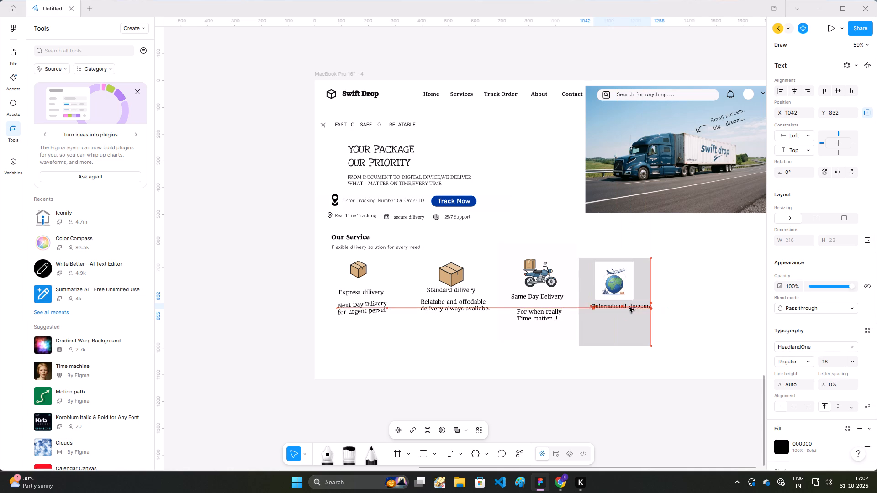
pyautogui.moveTo(594, 305); pyautogui.dragTo(592, 305)
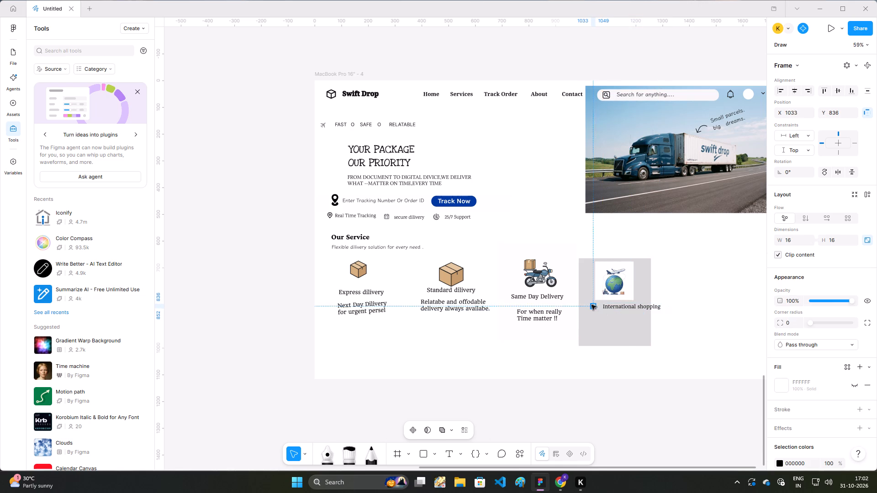
pyautogui.moveTo(592, 305); pyautogui.dragTo(586, 306)
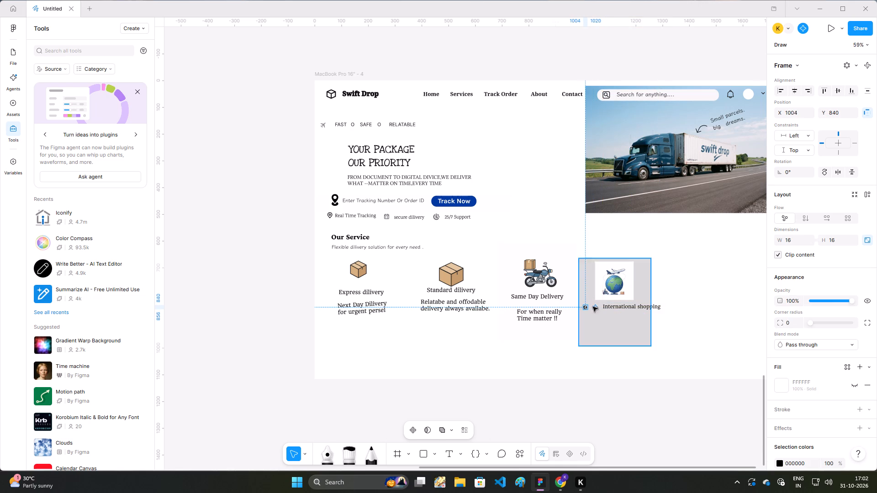
pyautogui.moveTo(627, 310); pyautogui.dragTo(616, 310)
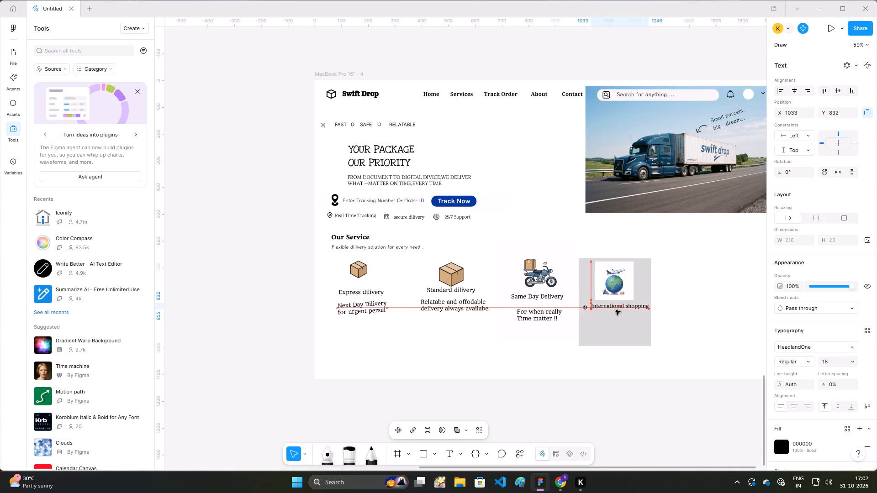
pyautogui.moveTo(616, 310); pyautogui.dragTo(614, 313)
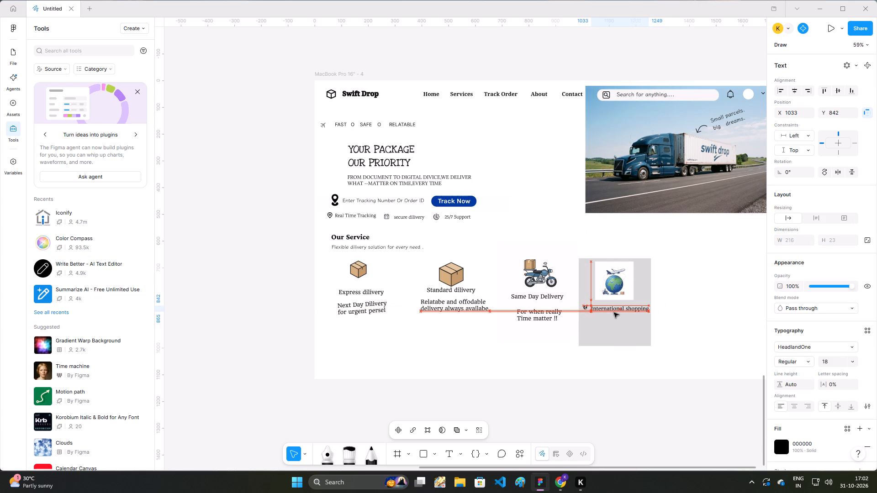
pyautogui.moveTo(614, 313); pyautogui.dragTo(616, 310)
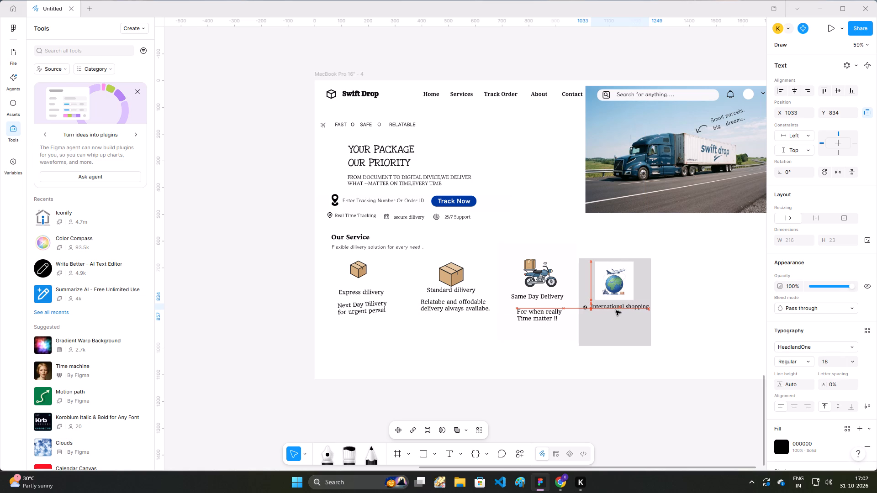
pyautogui.moveTo(616, 310); pyautogui.dragTo(616, 311)
# Add the two-line description "Golabal rich , / and local care." below the "International shopping" label, at about X 1081, Y 875.
pyautogui.click(609, 326)
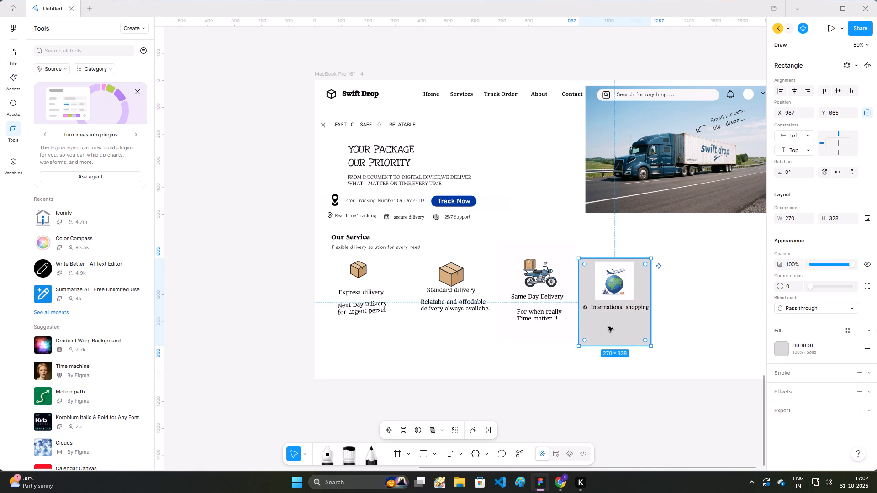
pyautogui.press('t')
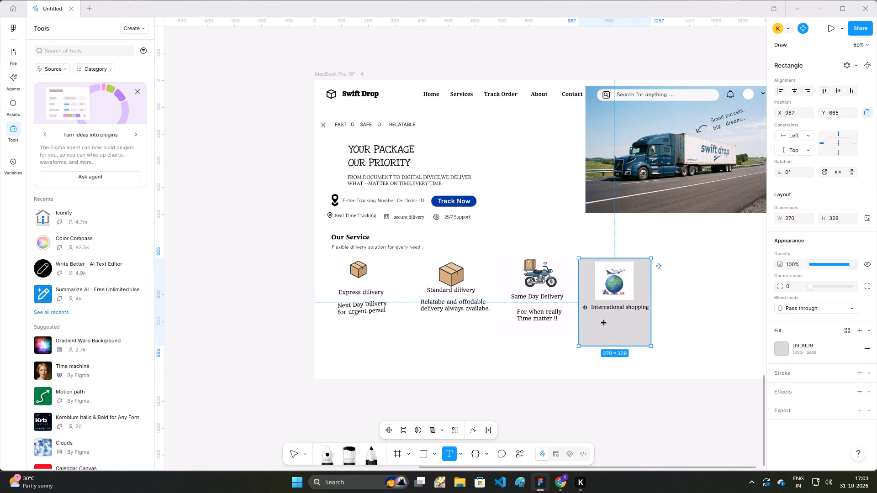
pyautogui.click(604, 315)
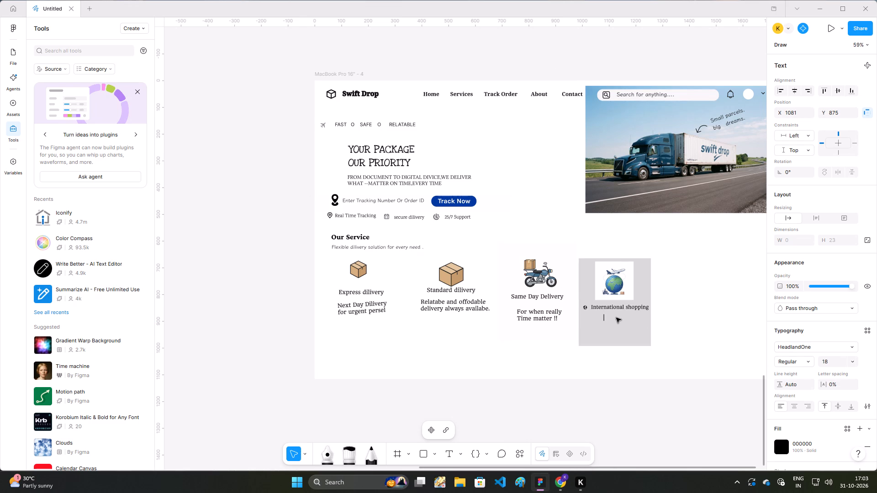
pyautogui.write('olabal')
pyautogui.press('space')
pyautogui.write('rich')
pyautogui.press('space')
pyautogui.press(',')
pyautogui.press('Return')
pyautogui.write('and')
pyautogui.press('space')
pyautogui.write('local')
pyautogui.press('space')
pyautogui.write('care')
pyautogui.press('.')
pyautogui.press('Return')
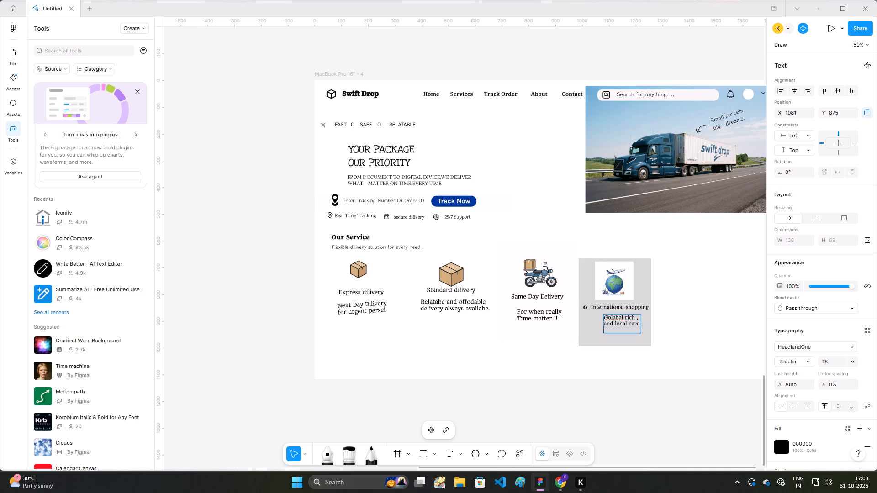
pyautogui.click(581, 330)
pyautogui.click(718, 341)
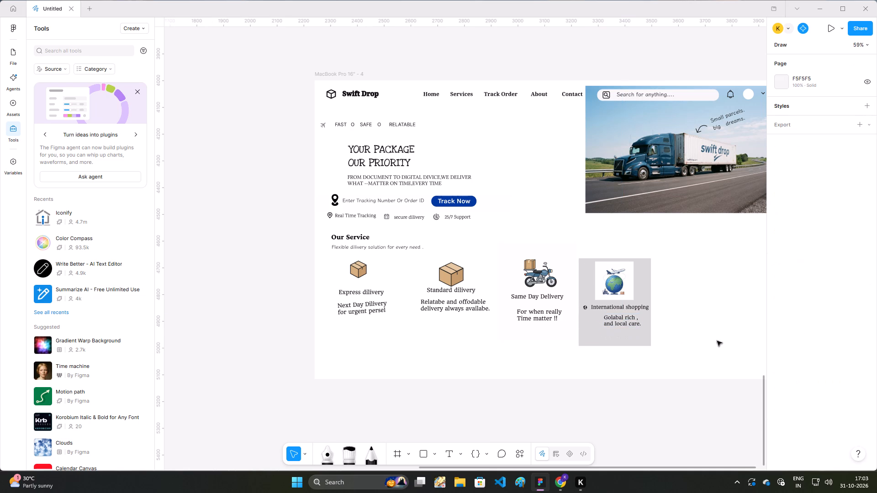
# Move the "Golabal rich , and local care." description so its left edge lines up with the "International shopping" label above.
pyautogui.moveTo(626, 318); pyautogui.dragTo(616, 318)
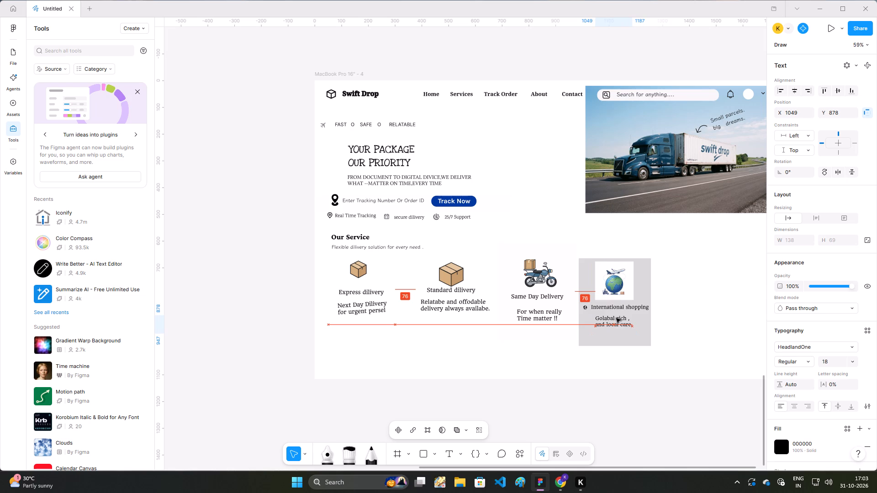
pyautogui.moveTo(616, 318); pyautogui.dragTo(613, 319)
pyautogui.click(708, 351)
# Wrap the fourth card's background, Earth image, globe icon, label and description together in a frame.
pyautogui.moveTo(695, 355); pyautogui.dragTo(692, 353)
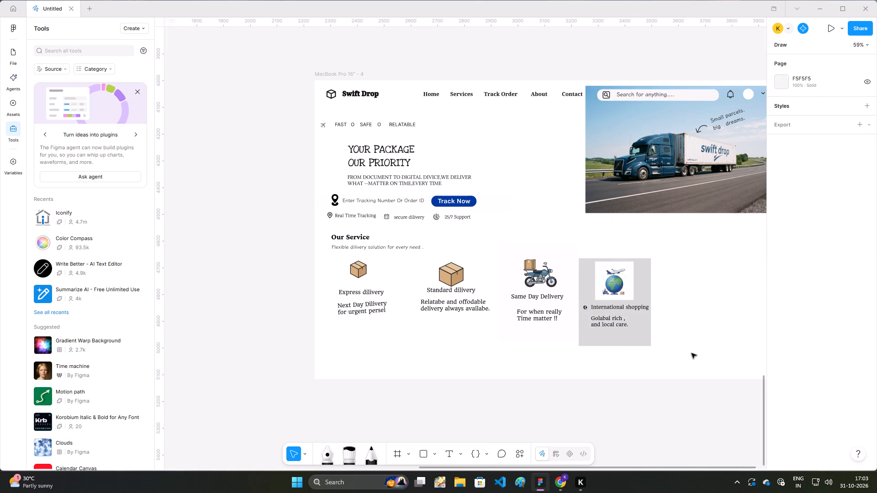
pyautogui.moveTo(692, 353); pyautogui.dragTo(580, 259)
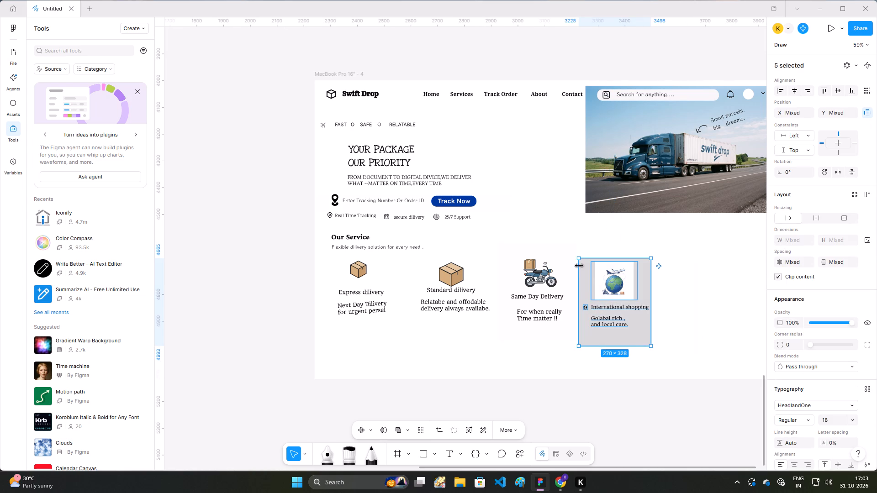
pyautogui.rightClick(585, 285)
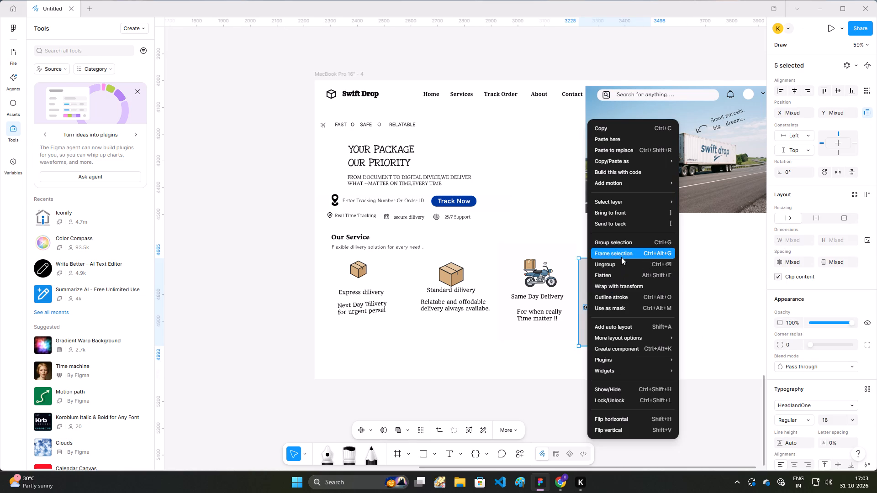
pyautogui.click(621, 257)
# Move the framed international card up in line with the other service cards, to about X 1002, Y 620.
pyautogui.moveTo(620, 318); pyautogui.dragTo(619, 306)
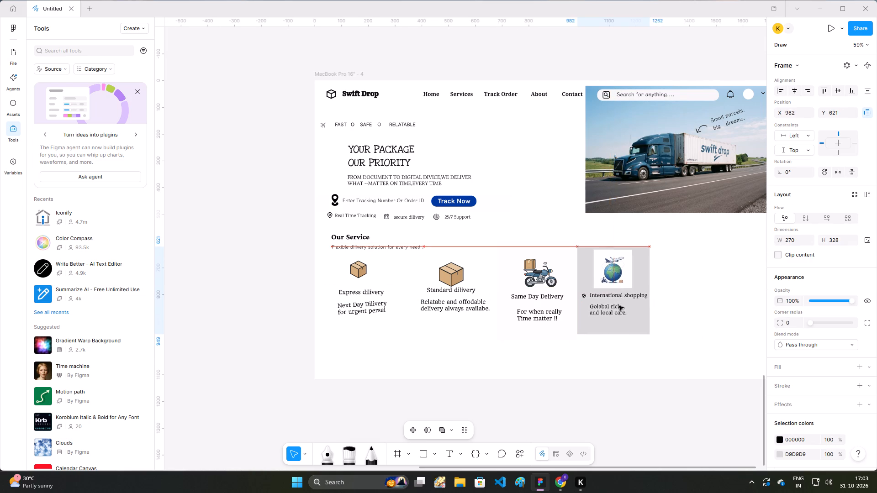
pyautogui.moveTo(619, 306); pyautogui.dragTo(624, 305)
pyautogui.click(634, 332)
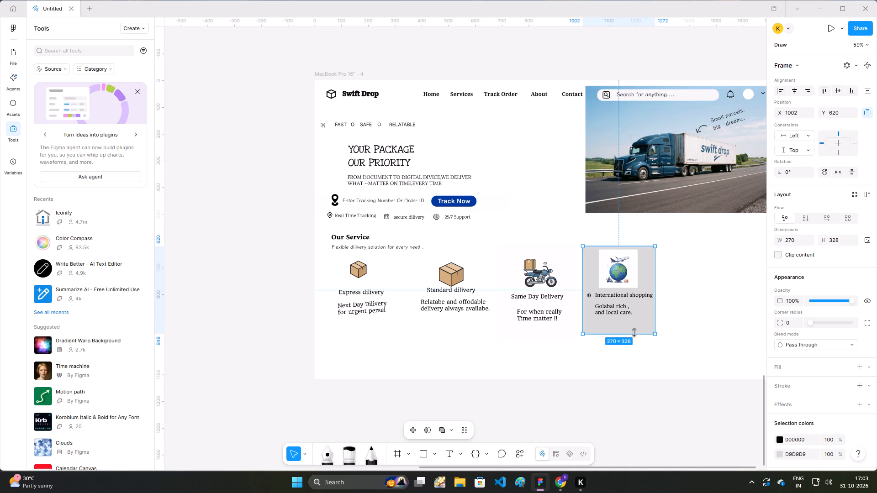
pyautogui.click(697, 328)
# Change the fill of the fourth card's grey background rectangle to near-white.
pyautogui.doubleClick(642, 323)
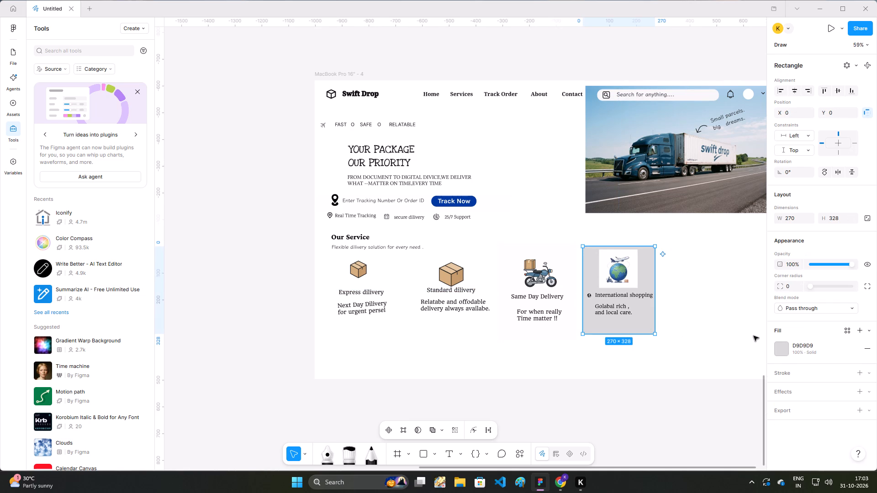
pyautogui.click(777, 342)
pyautogui.moveTo(666, 277); pyautogui.dragTo(666, 269)
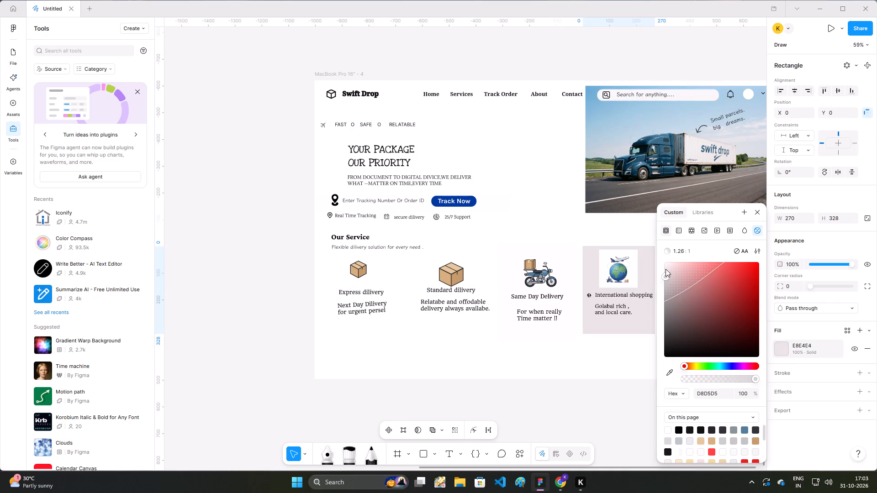
pyautogui.moveTo(666, 269); pyautogui.dragTo(666, 255)
pyautogui.click(578, 362)
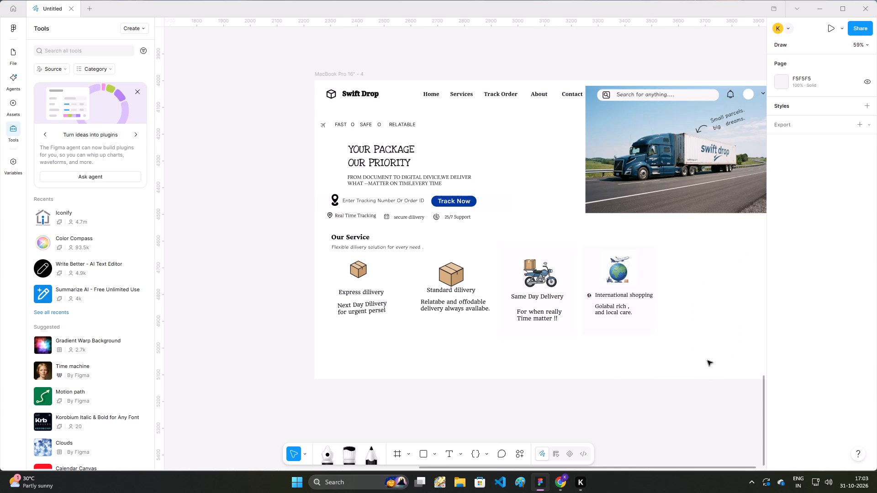
# Save the file.
pyautogui.press('Right')
pyautogui.press('Right')
pyautogui.press('Right')
pyautogui.press('Left')
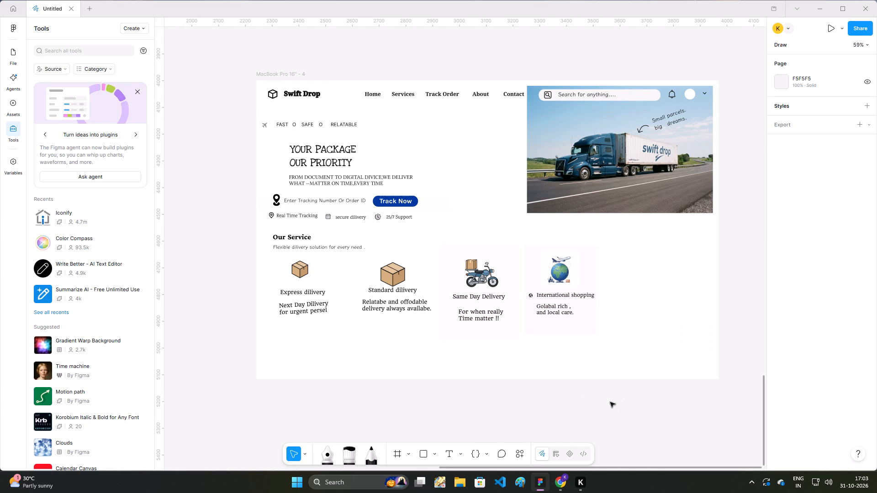
pyautogui.hotkey('ctrl', 's')
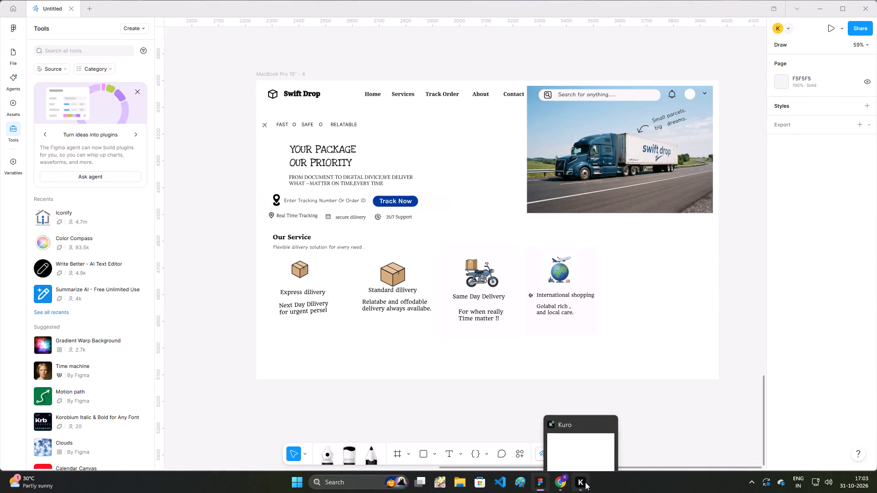